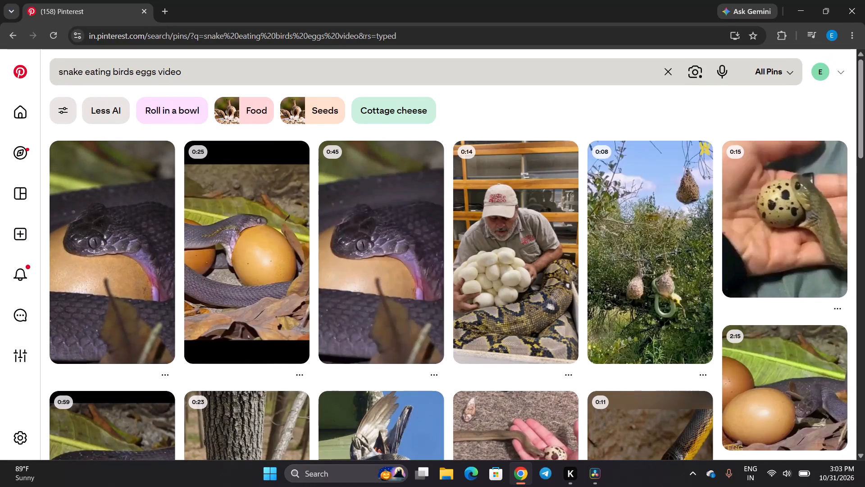
Look through the search results for snake eating birds eggs videos to find suitable footage.
scroll(309, 95, down, 1)
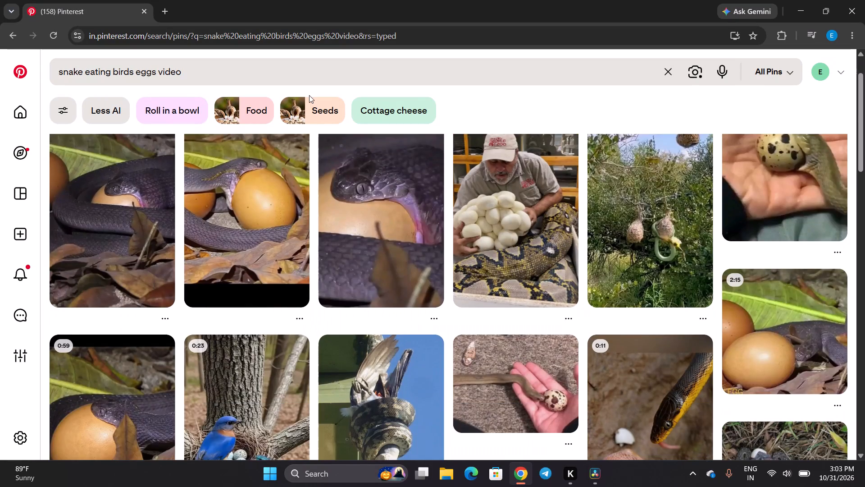
scroll(309, 95, down, 3)
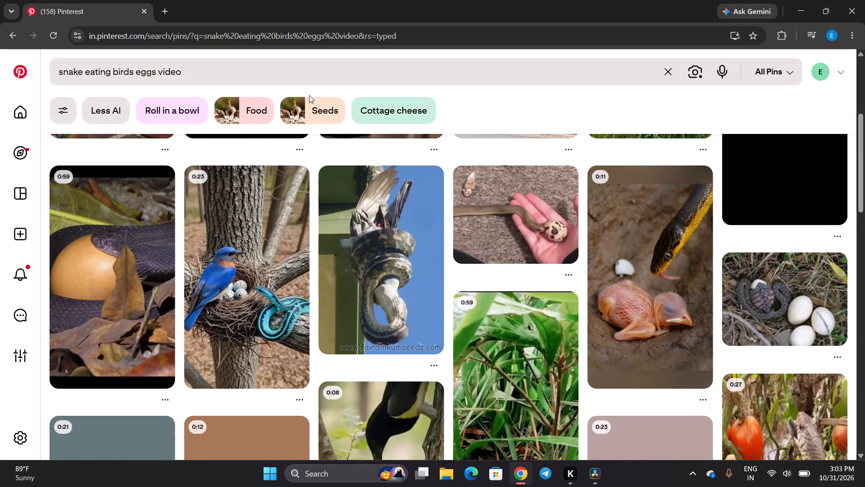
scroll(309, 95, down, 1)
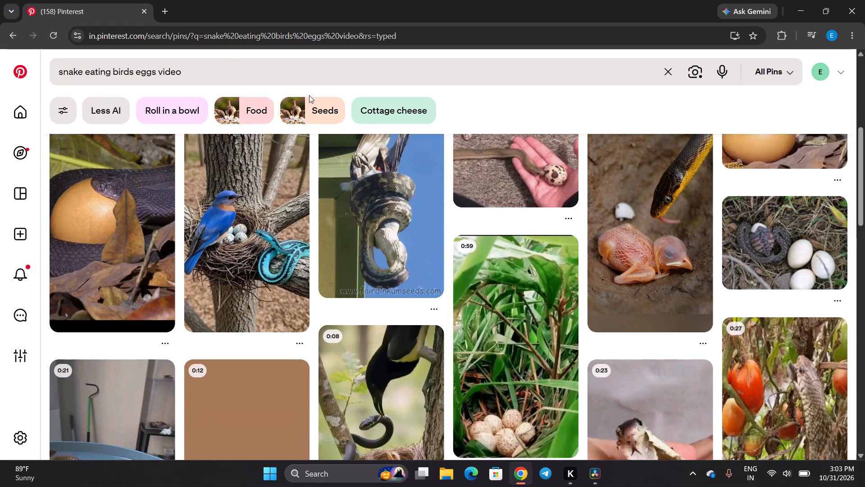
scroll(309, 95, down, 3)
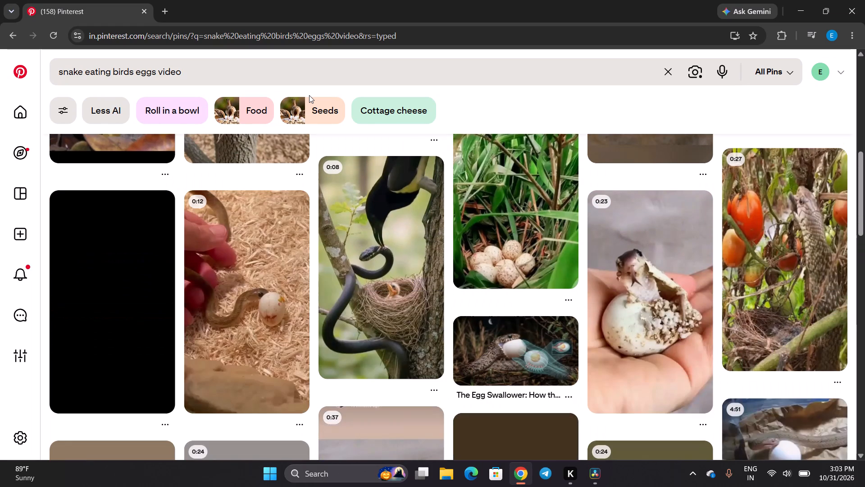
scroll(304, 87, down, 1)
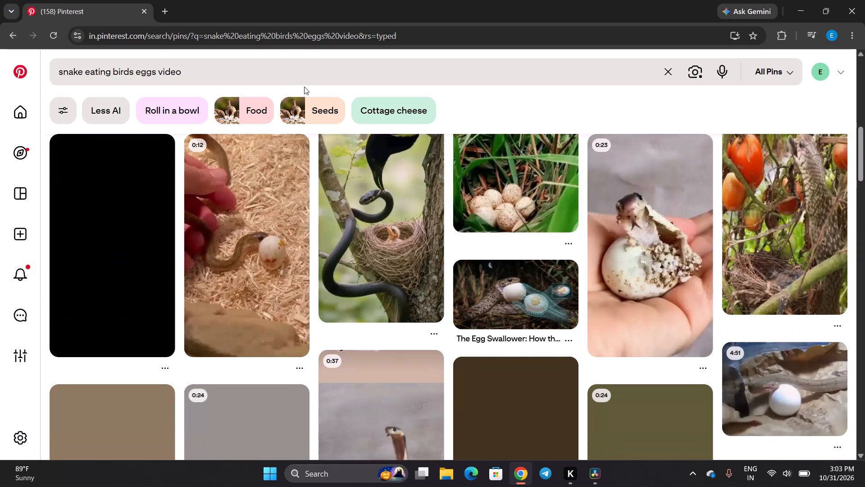
scroll(304, 87, down, 3)
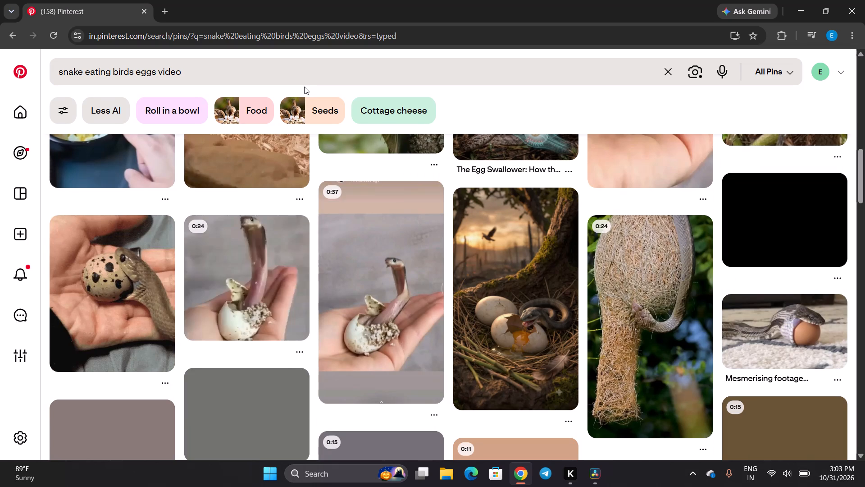
scroll(304, 87, down, 4)
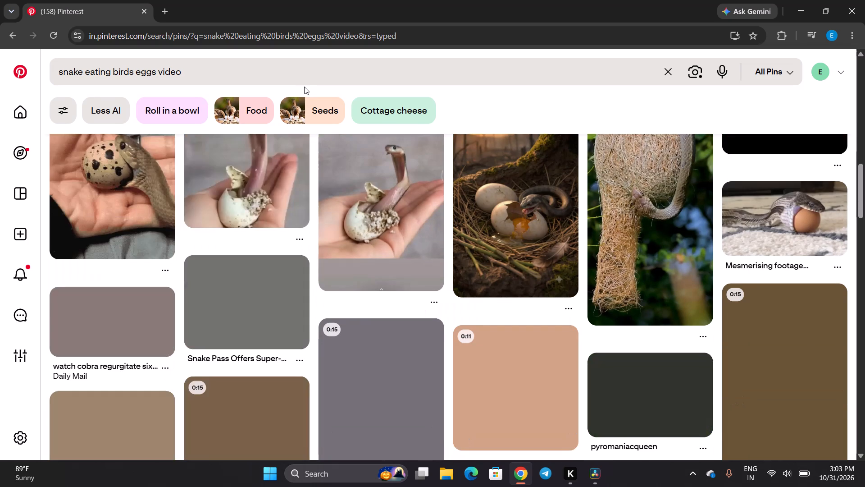
scroll(304, 87, up, 8)
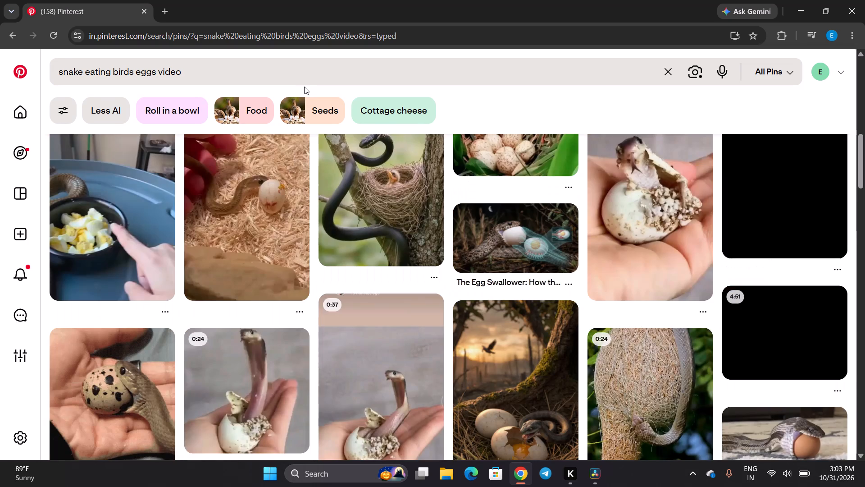
scroll(304, 87, up, 1)
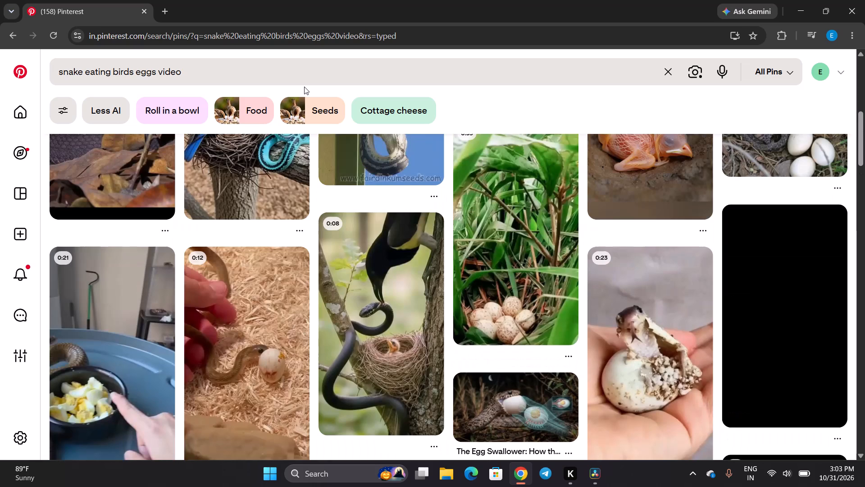
scroll(304, 87, down, 6)
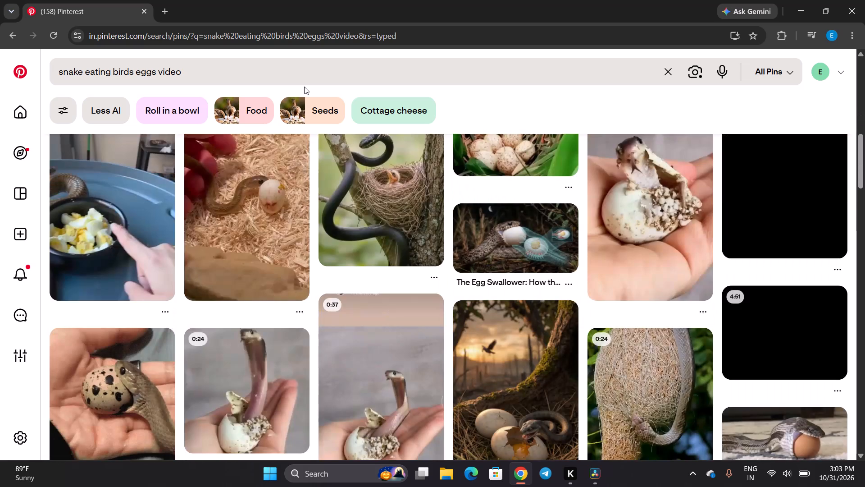
scroll(304, 87, up, 10)
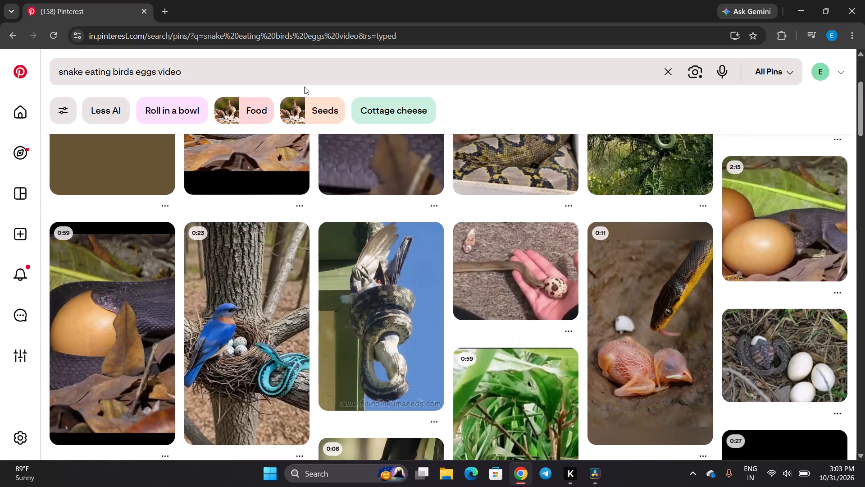
Open the video pin of the bluebird nest with a blue snake, play it with sound, and read its comments.
click(234, 333)
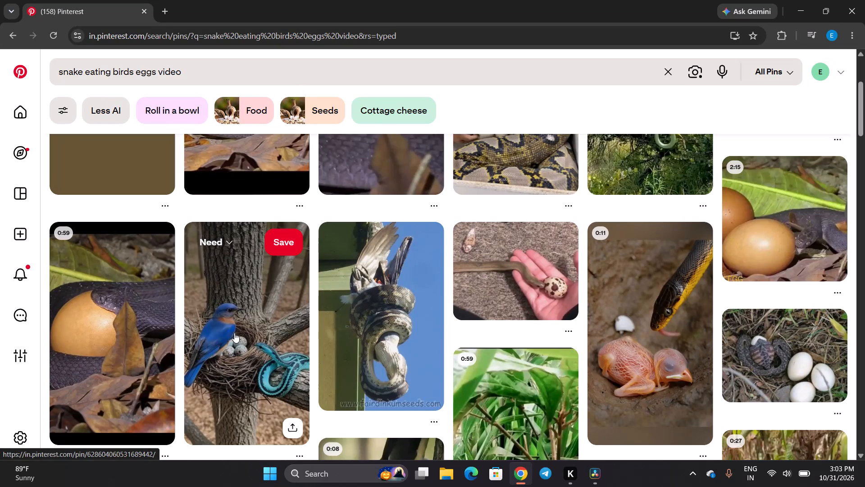
click(234, 333)
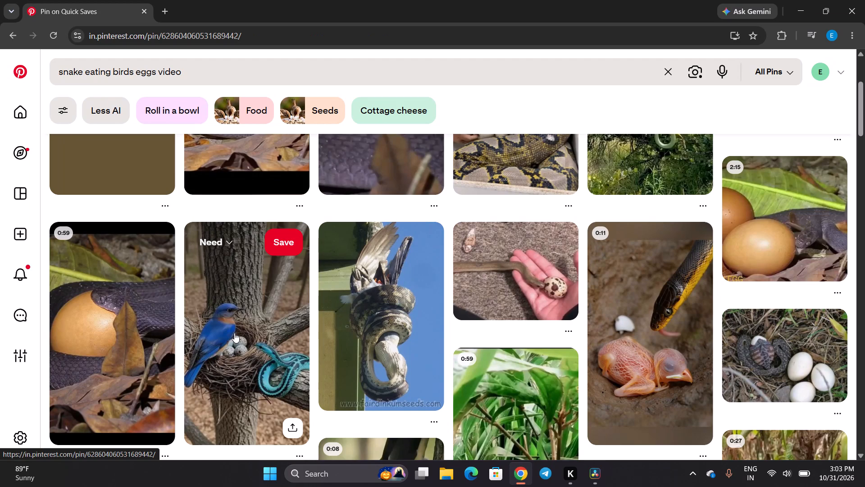
click(567, 180)
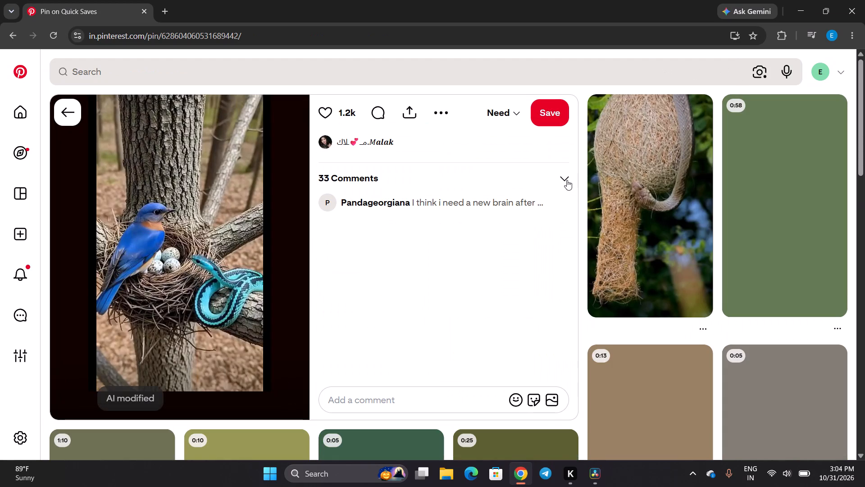
scroll(474, 225, down, 1)
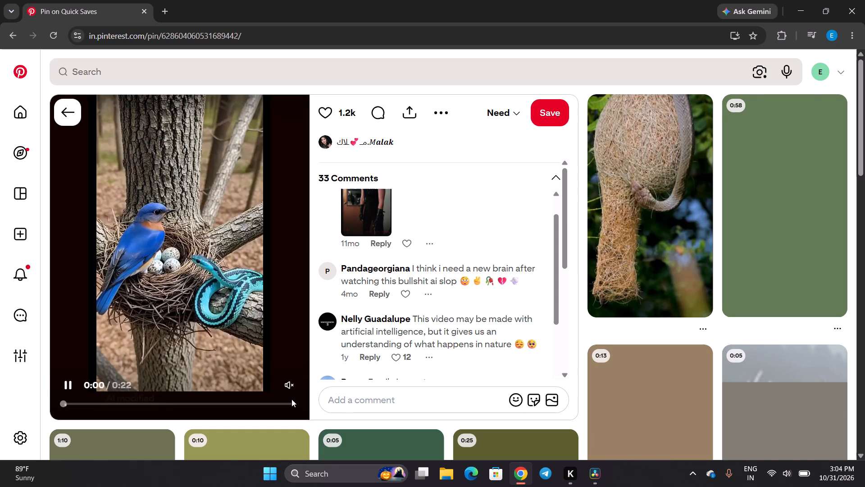
click(291, 386)
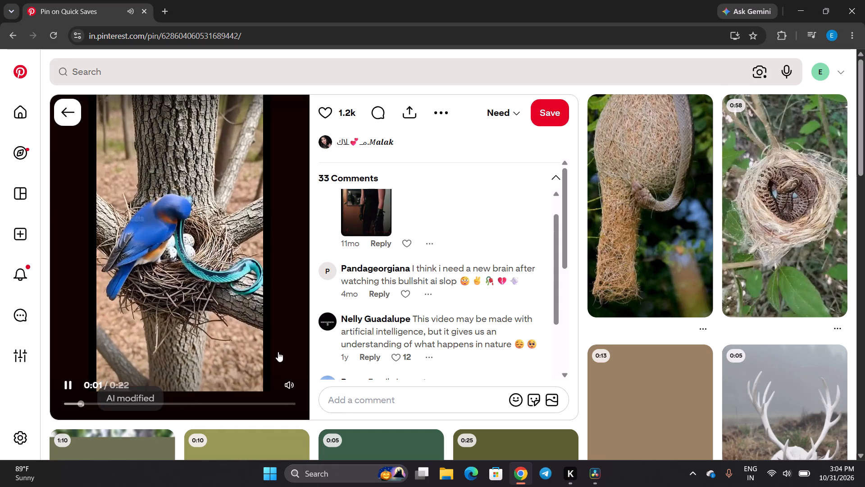
scroll(397, 293, down, 1)
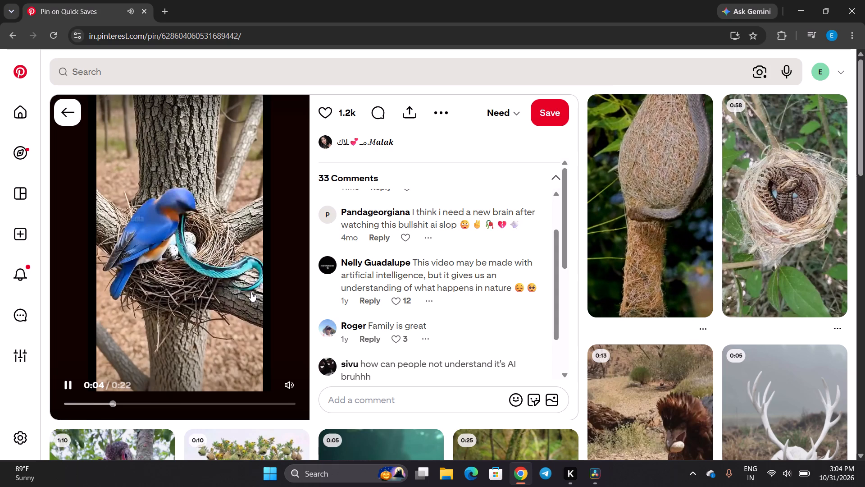
scroll(394, 261, down, 1)
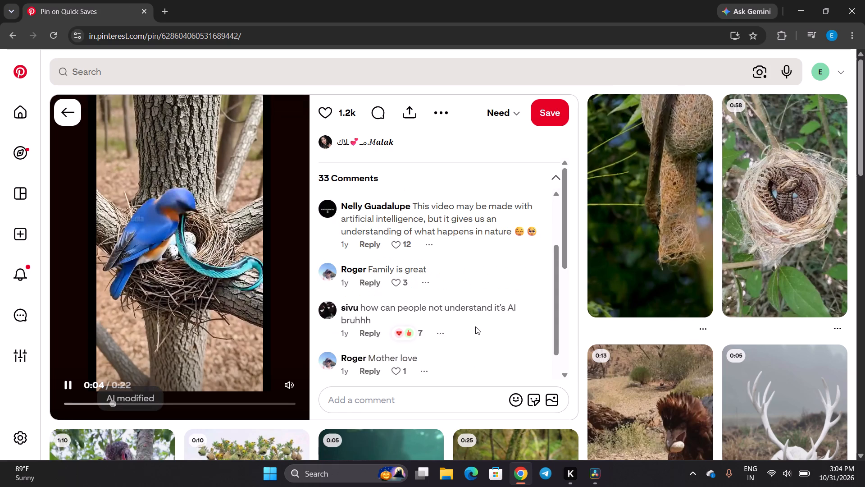
scroll(475, 326, down, 2)
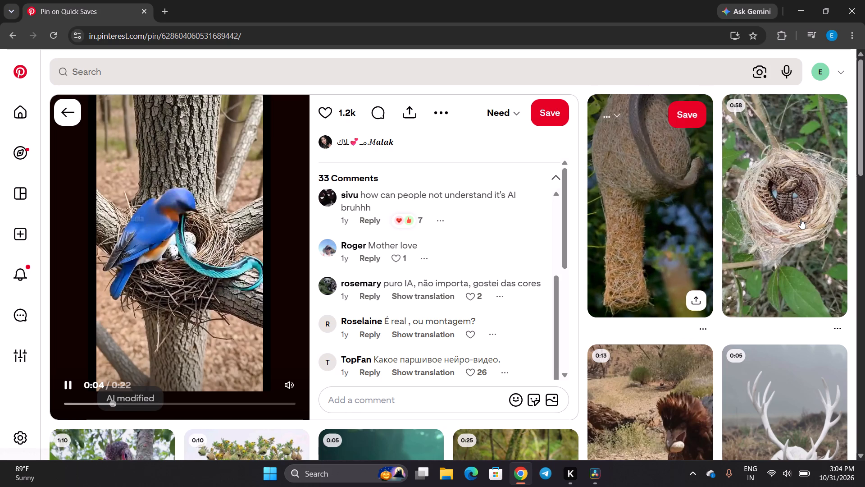
Open the related video pin of a rat snake on a Baya weaver nest, watch it, and copy its share link.
click(654, 220)
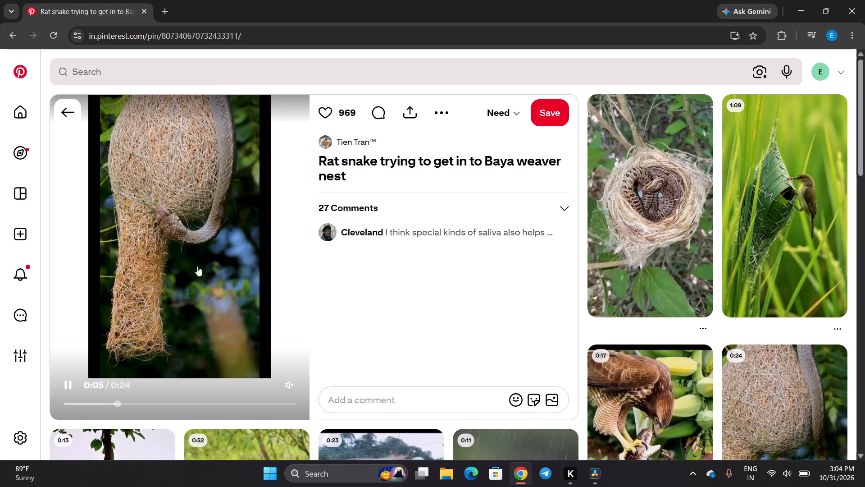
scroll(210, 256, down, 3)
scroll(235, 243, up, 5)
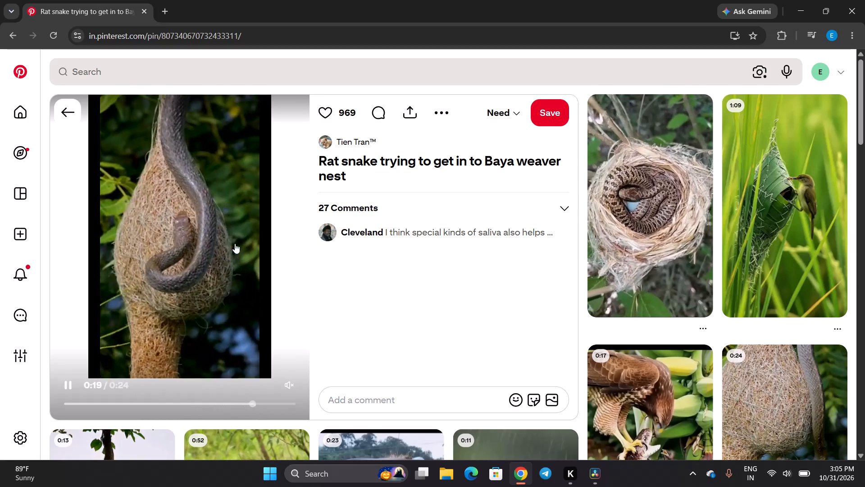
click(176, 193)
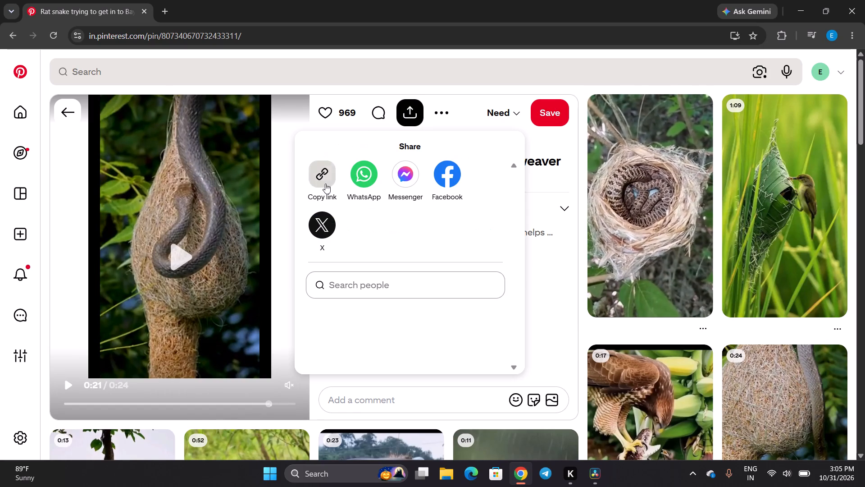
click(314, 179)
click(543, 281)
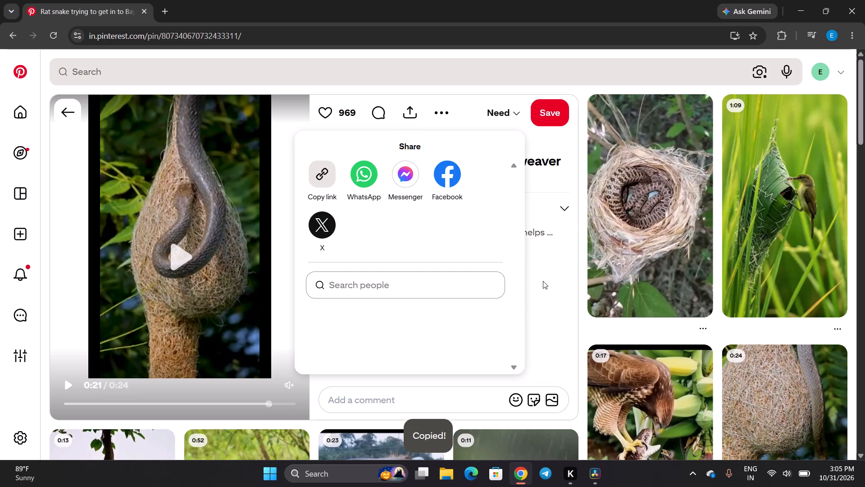
Look through the related pins beneath the rat snake video for more snake and nest footage.
scroll(543, 281, down, 6)
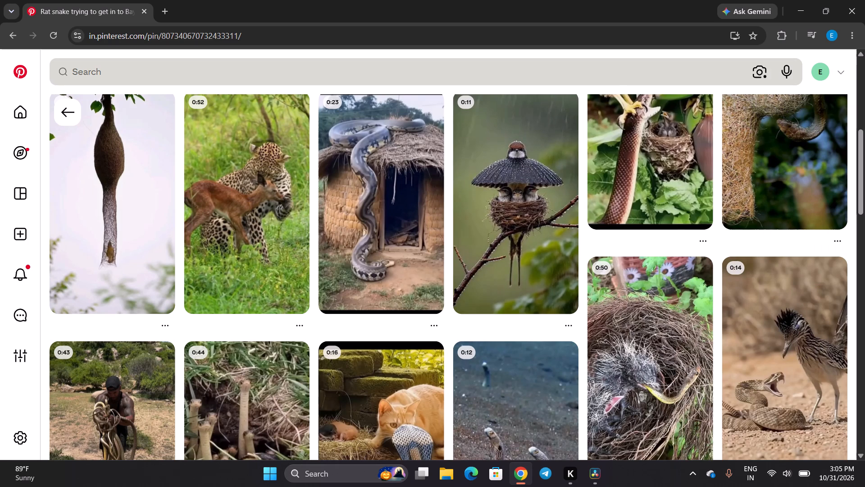
scroll(502, 58, down, 3)
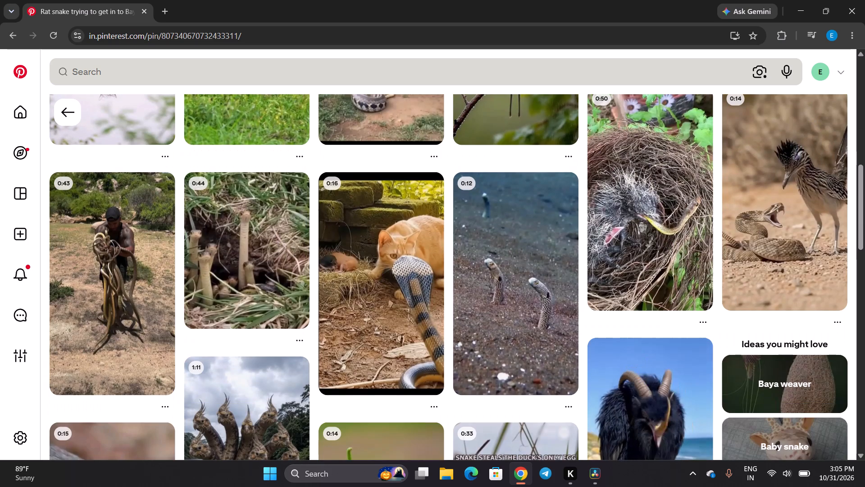
scroll(502, 58, down, 4)
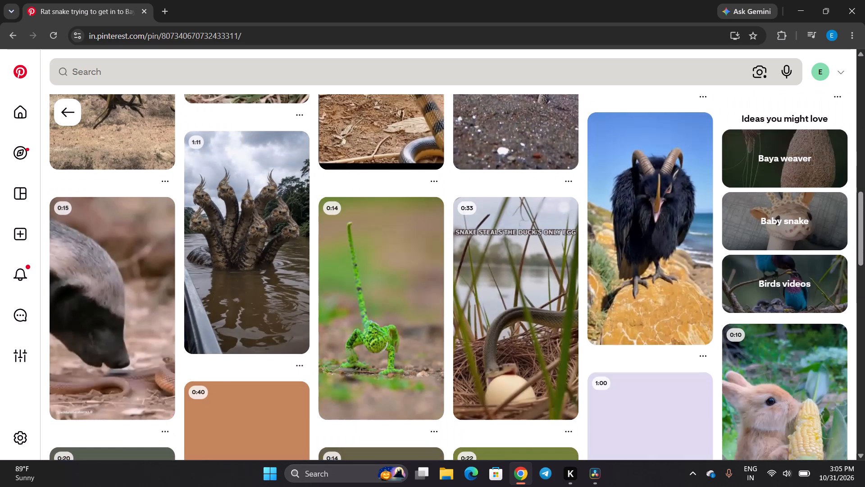
Open the KlickPin Pinterest video downloader site in a new browser tab.
click(171, 15)
text(pin)
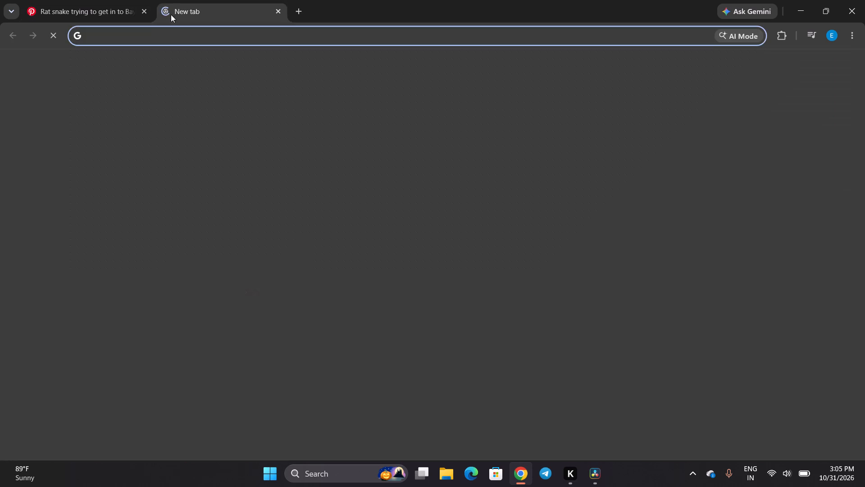
key(Down)
key(Return)
Submit the copied rat snake pin link to KlickPin and download the video.
click(147, 179)
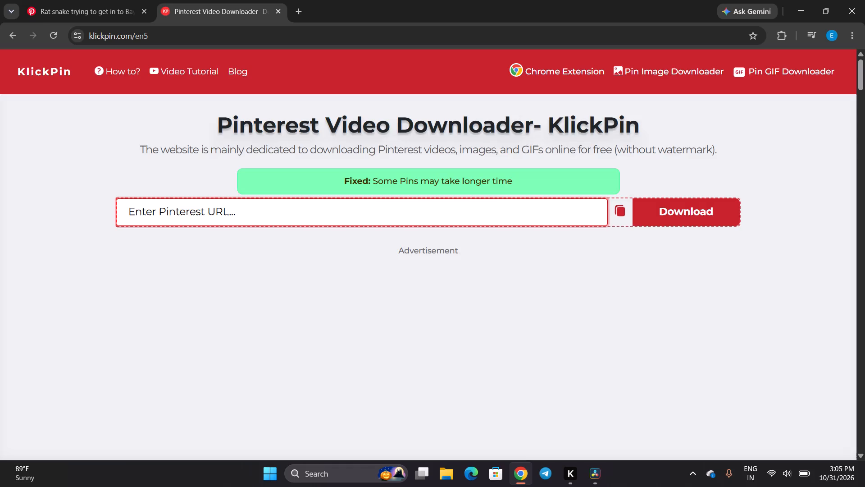
key(ctrl+v)
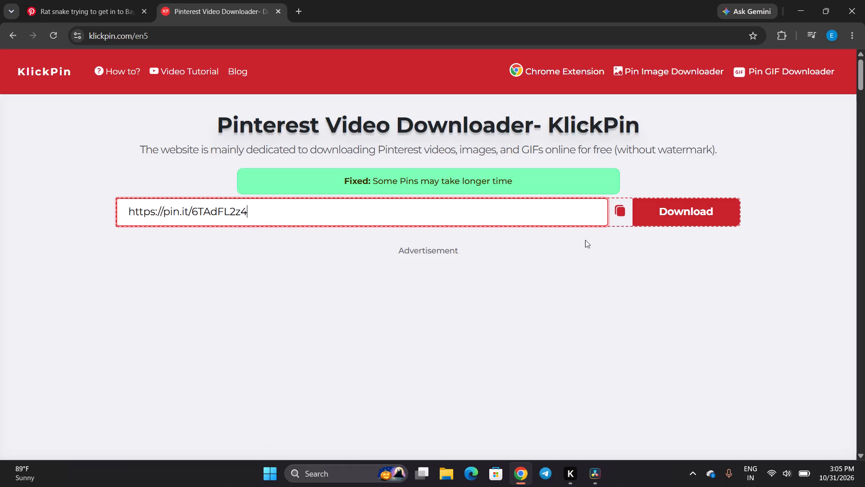
click(689, 213)
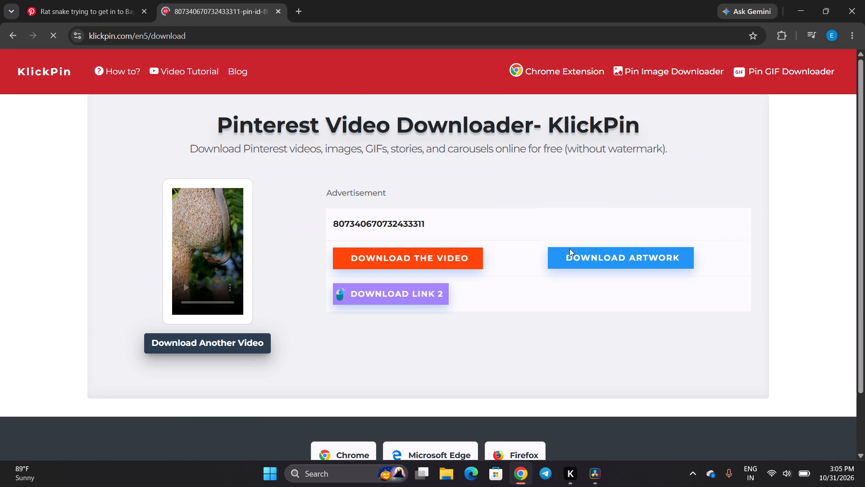
click(442, 254)
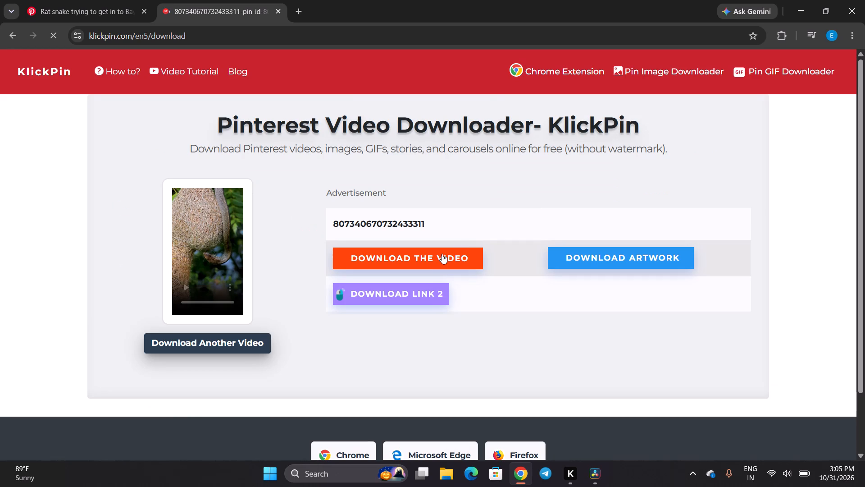
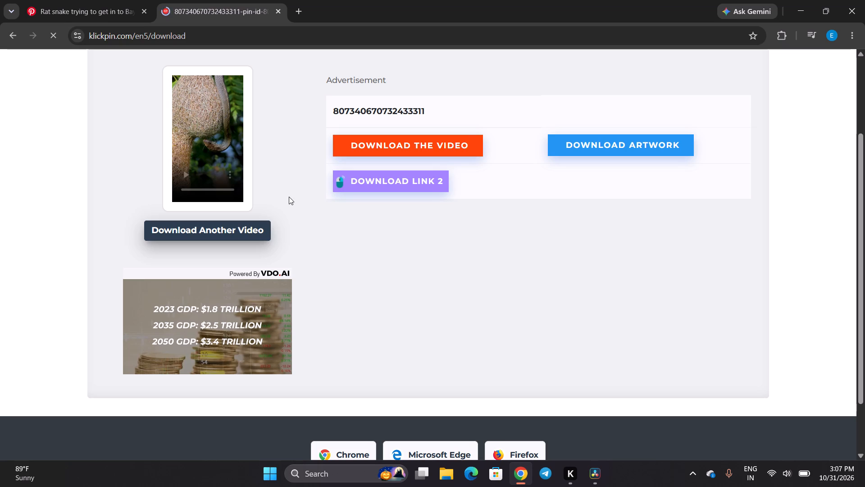
Retry the rat snake video download on KlickPin, reloading the result page with the form resubmitted and requesting the video again.
scroll(289, 197, up, 5)
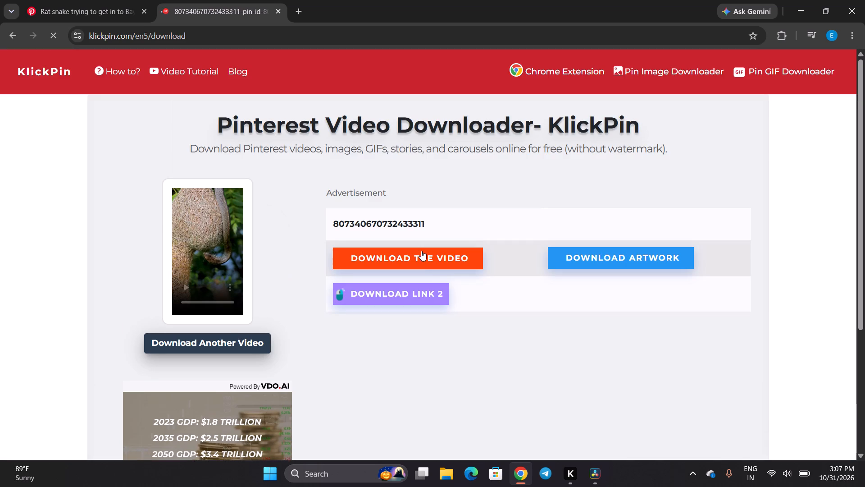
click(419, 260)
click(51, 36)
click(51, 36)
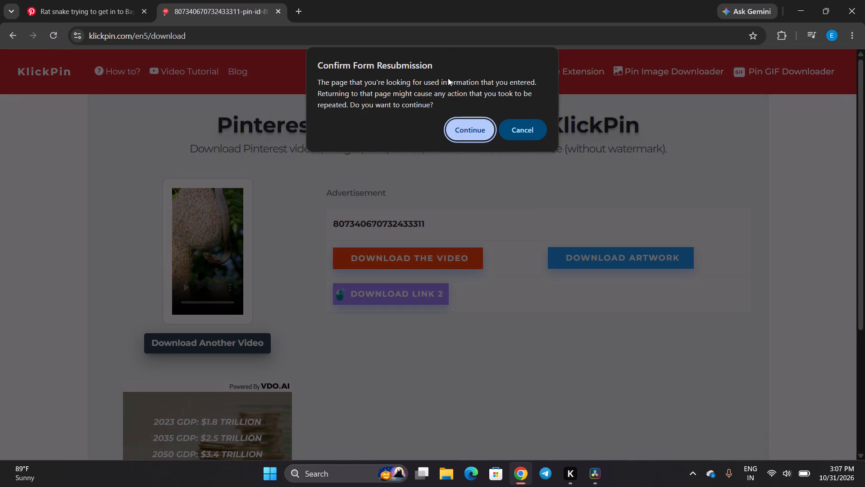
click(474, 130)
scroll(474, 130, up, 3)
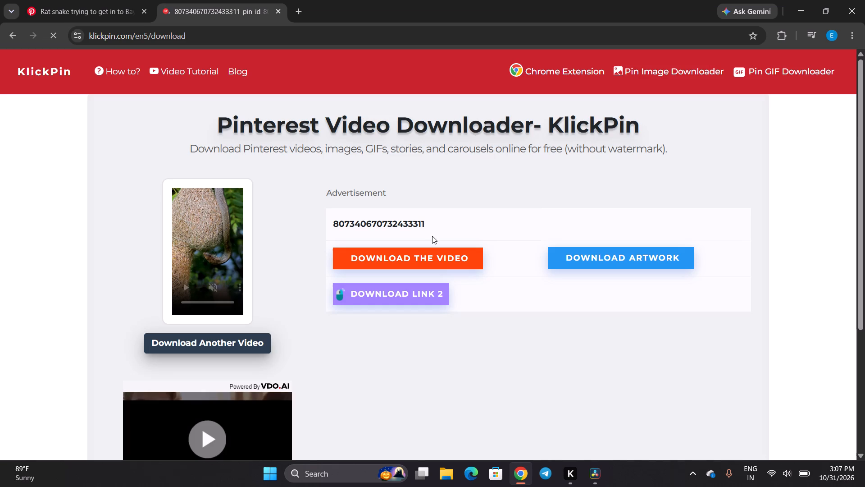
click(411, 258)
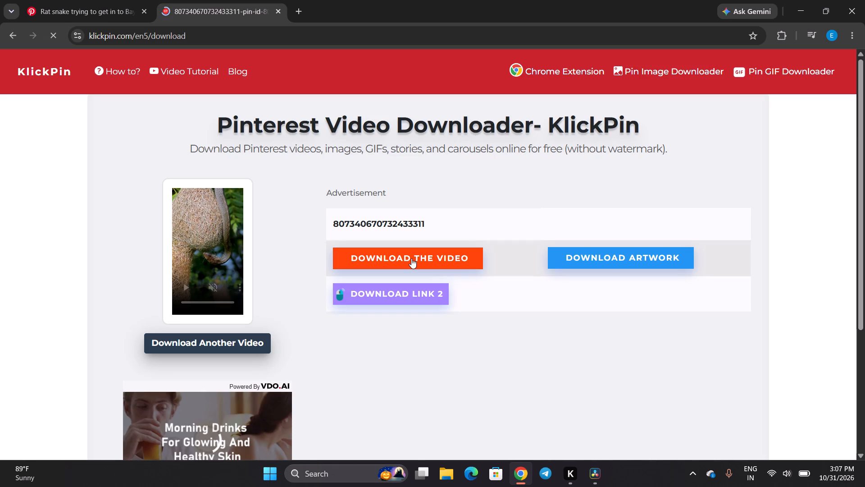
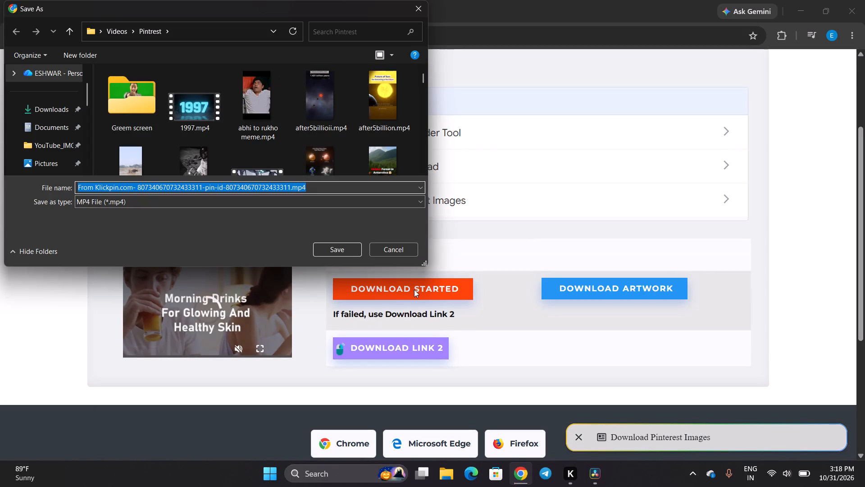
Save the rat snake video in the Pintrest folder under the name "snake eating egg".
text(snake eating)
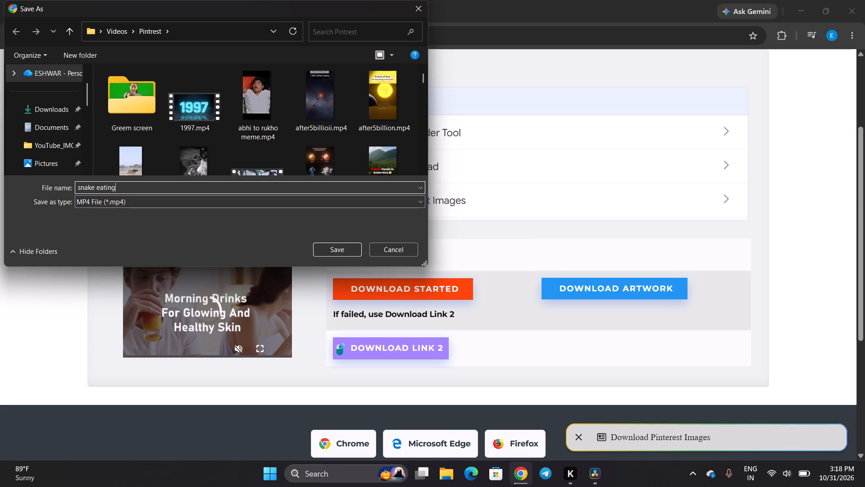
key(space)
text(ehh)
key(BackSpace)
key(BackSpace)
text(gg)
key(Return)
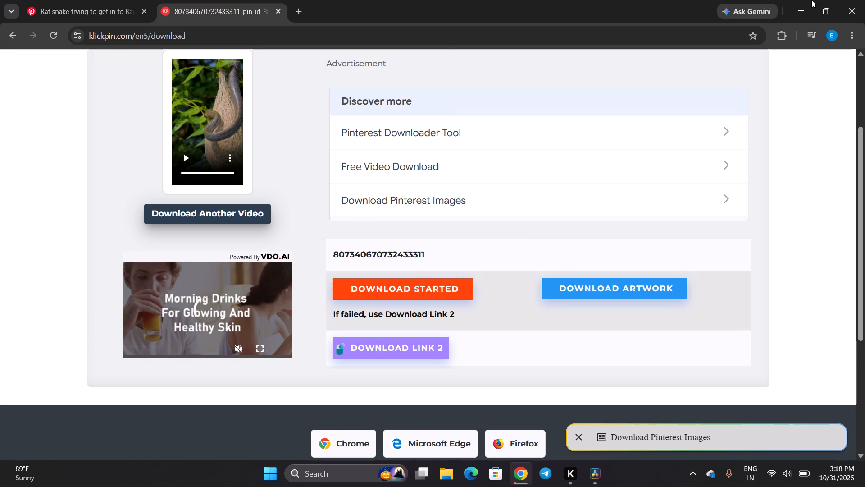
Check the progress of the snake eating egg.mp4 download.
click(789, 32)
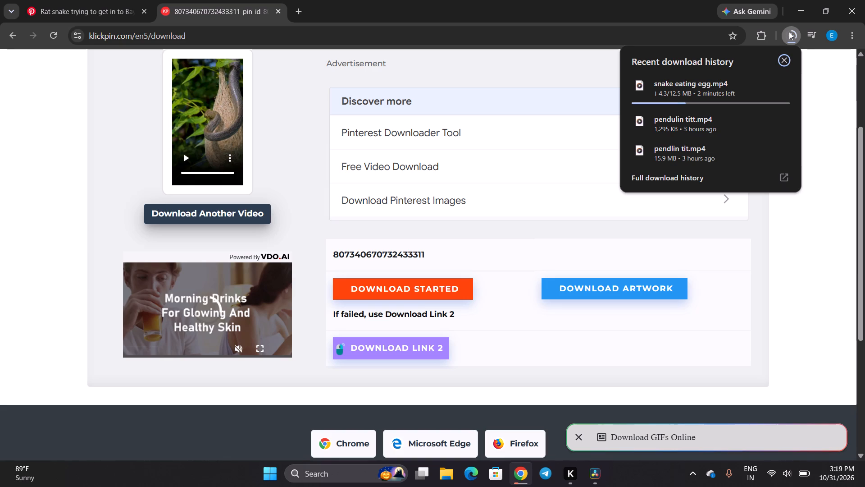
scroll(789, 32, up, 3)
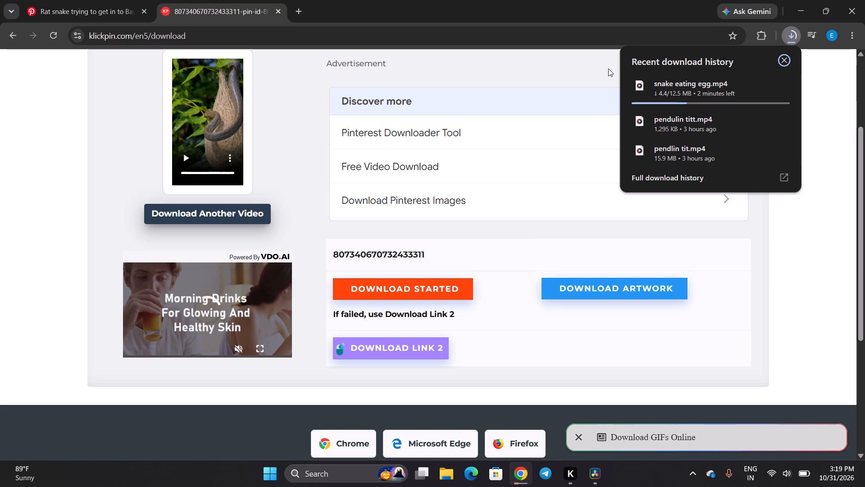
click(608, 69)
Switch to DaVinci Resolve, preview the start of the first pendulin titt.mp4 clip near 01:01:45, and open it for colour grading.
click(800, 14)
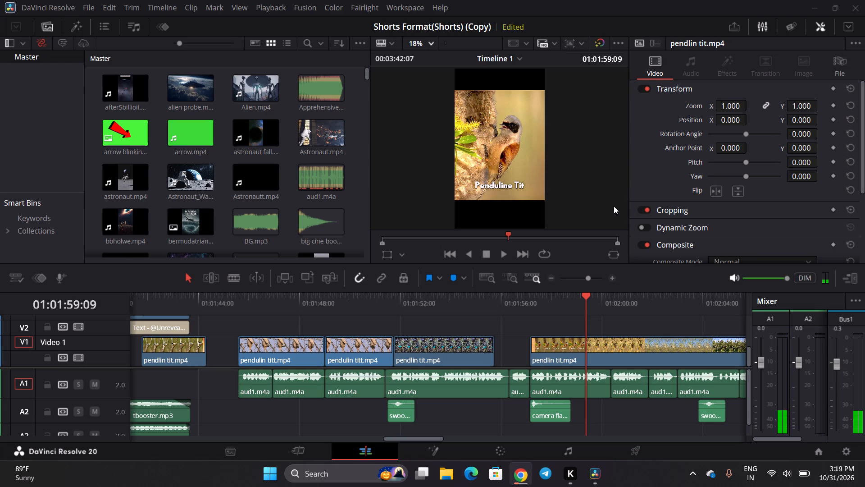
click(317, 419)
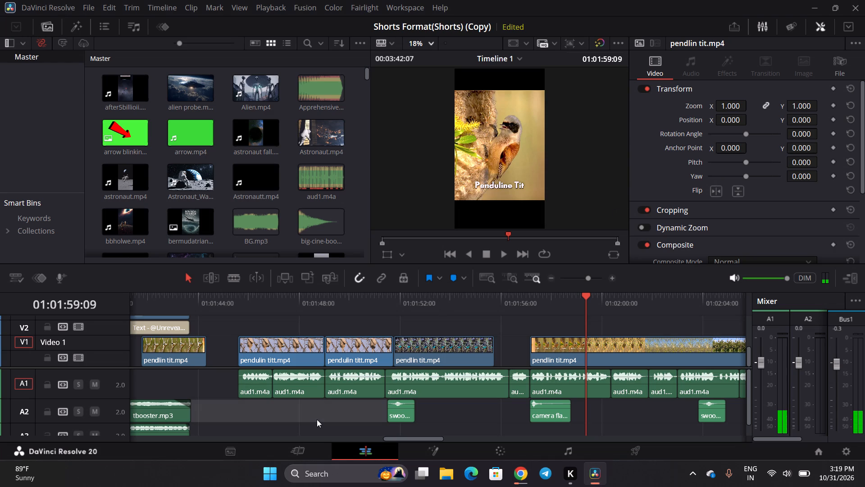
click(317, 419)
scroll(317, 419, right, 1)
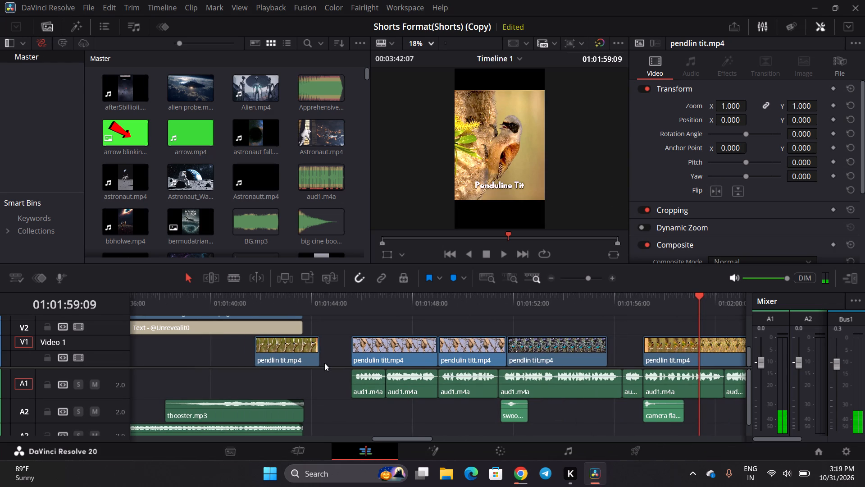
click(350, 307)
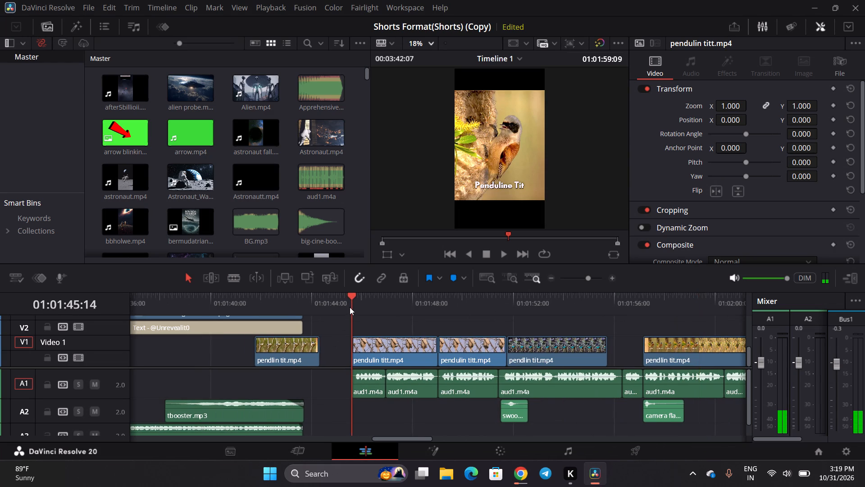
key(space)
key(space)
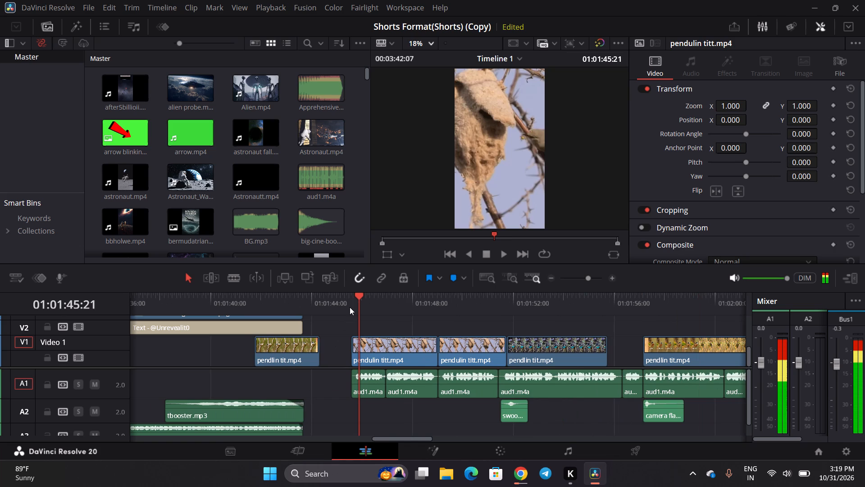
click(499, 454)
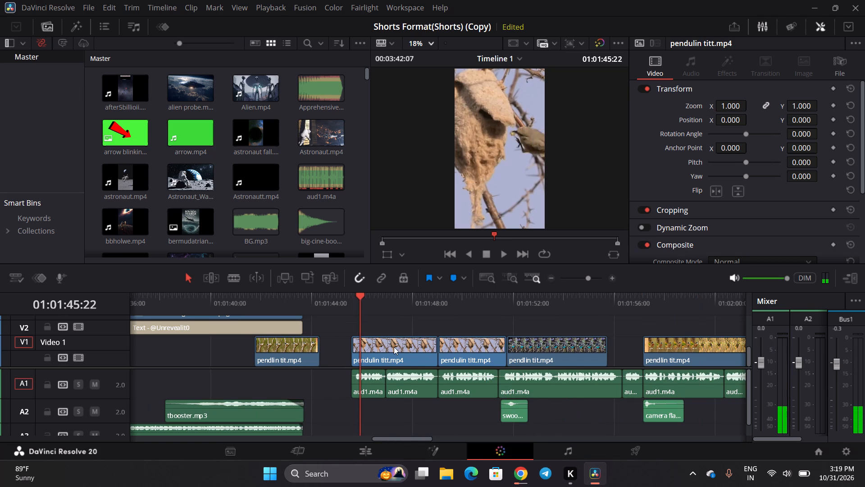
click(394, 347)
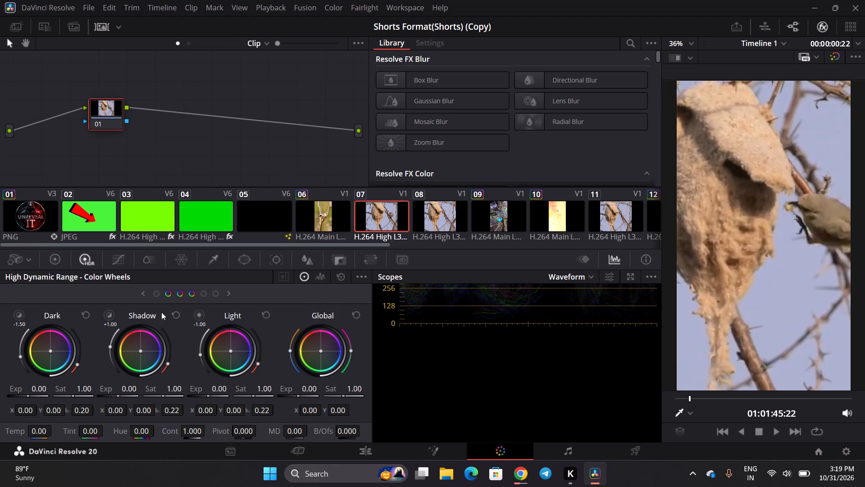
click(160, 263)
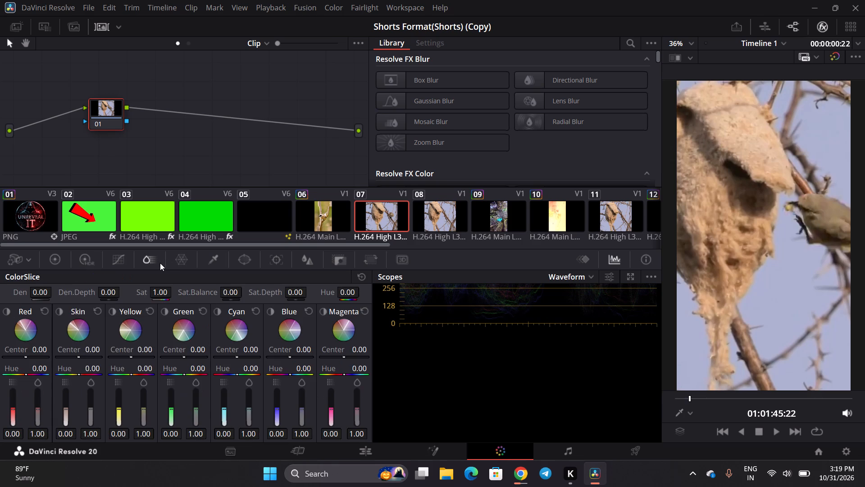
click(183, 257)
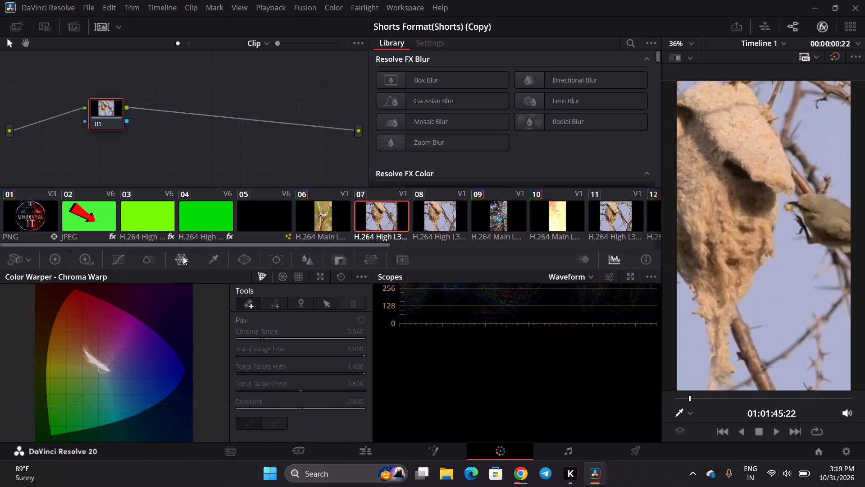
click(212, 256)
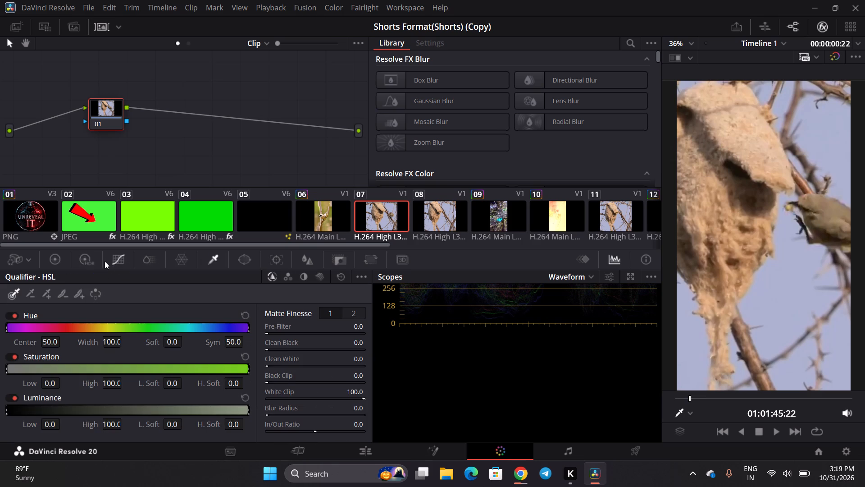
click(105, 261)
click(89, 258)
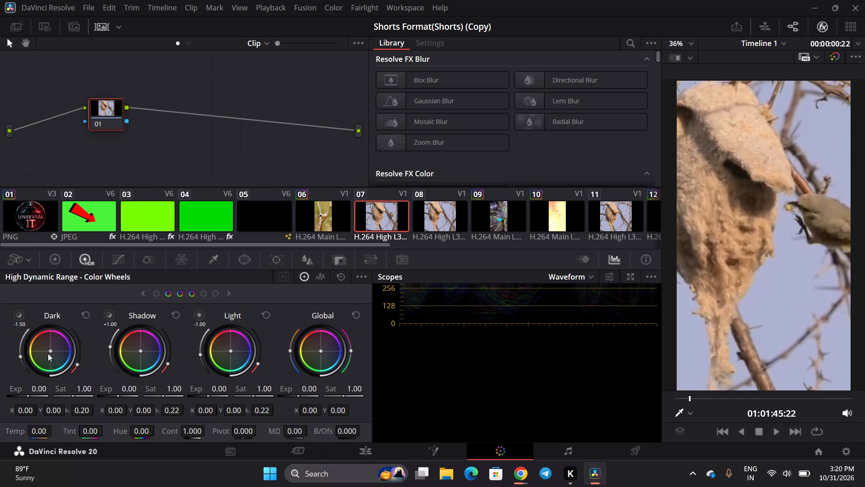
In the Primaries colour bars, set the clip's Shadows to -33 and Color Boost to 6.
click(52, 260)
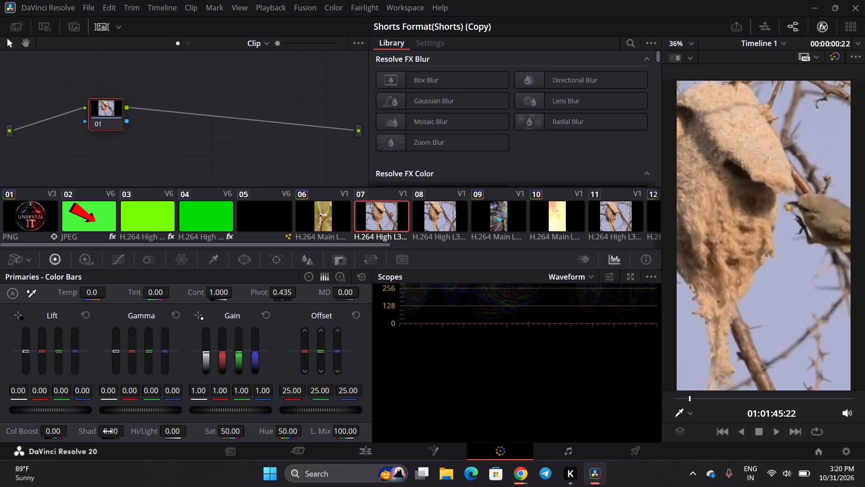
drag(108, 432, 55, 453)
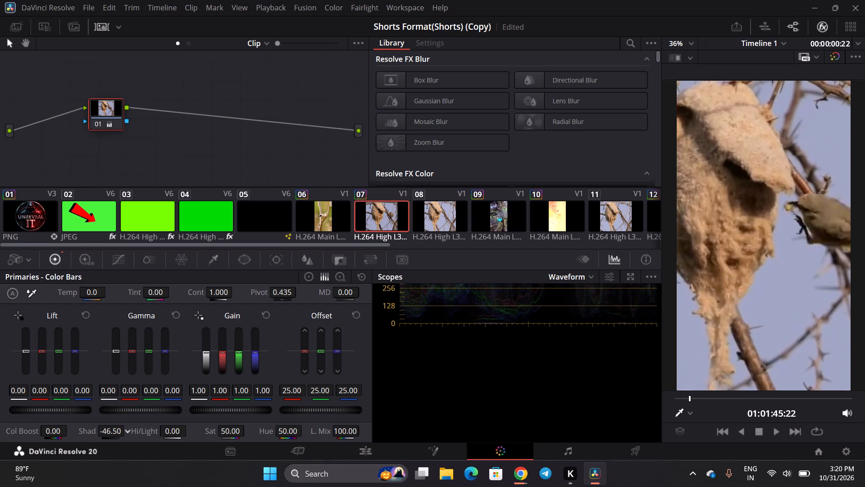
drag(55, 453, 70, 455)
drag(48, 431, 50, 431)
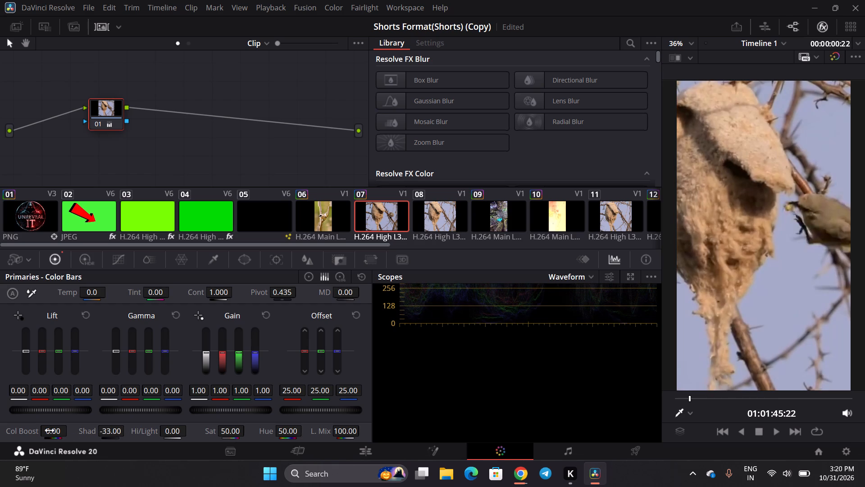
drag(50, 431, 130, 428)
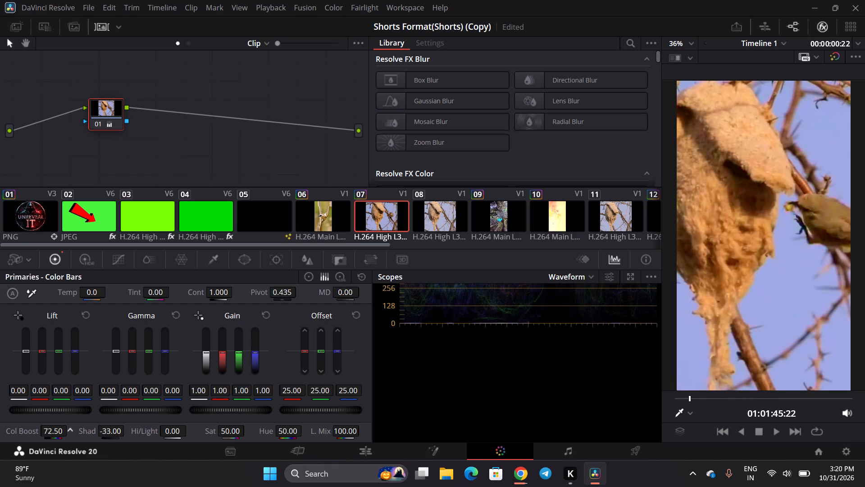
drag(130, 428, 111, 440)
drag(111, 440, 316, 425)
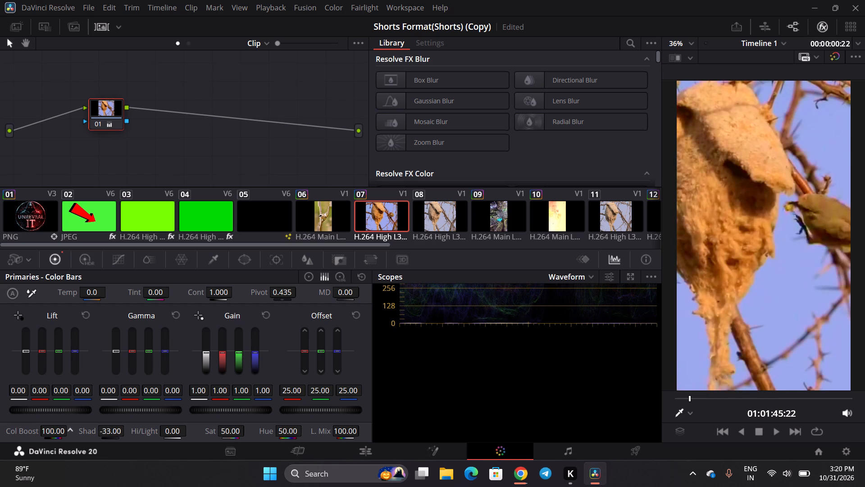
drag(316, 425, 211, 443)
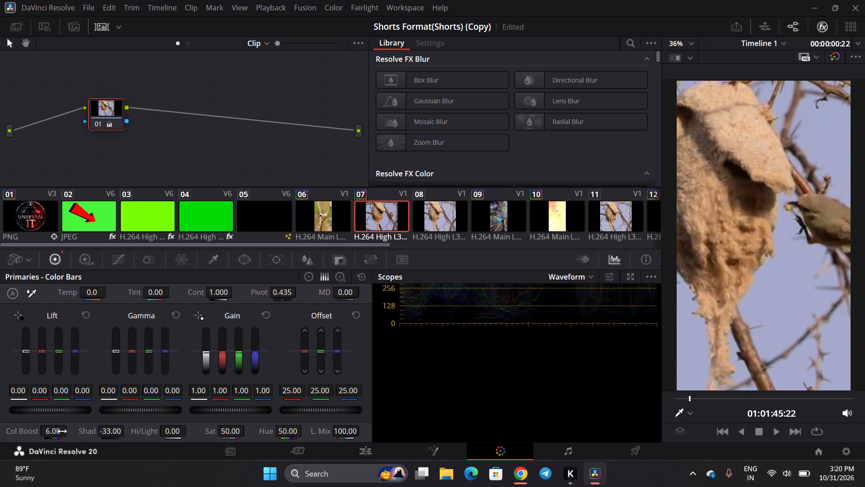
Set the clip's Highlights to -33 and Saturation to 66.80.
drag(168, 432, 175, 433)
drag(175, 433, 131, 466)
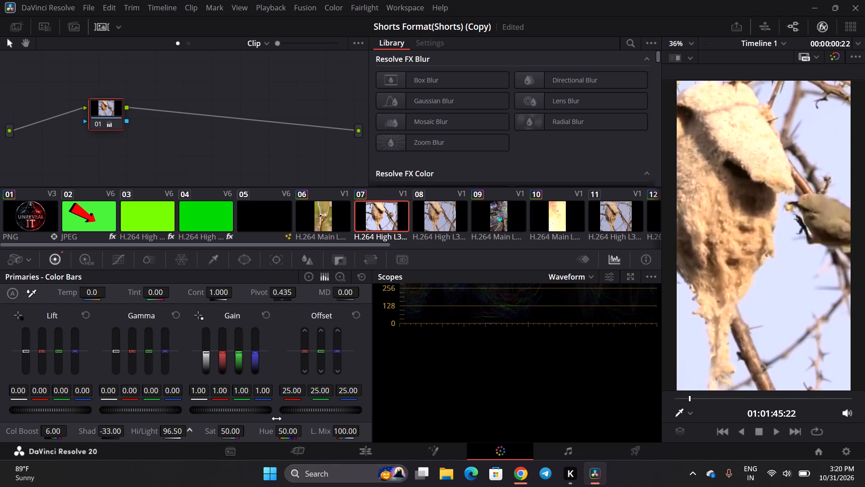
drag(225, 432, 302, 427)
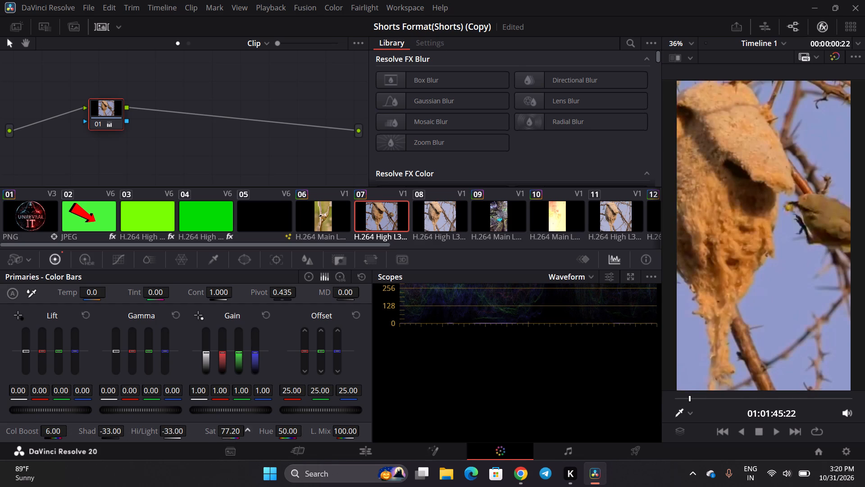
drag(302, 427, 273, 436)
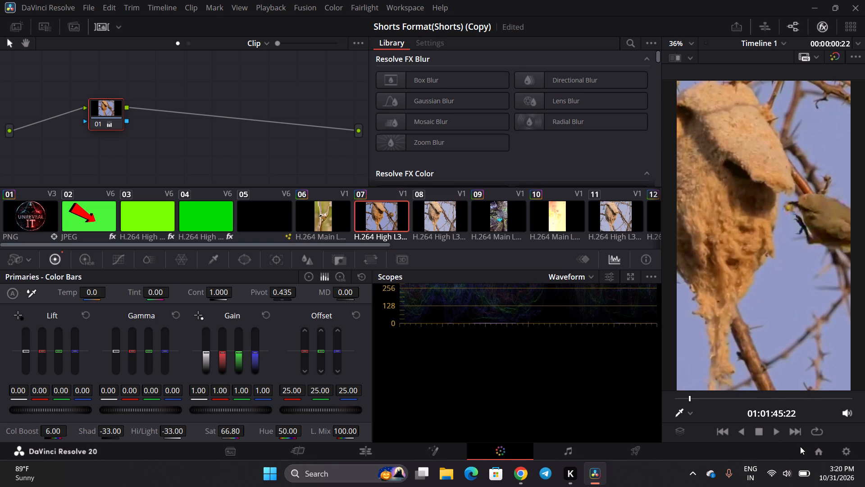
Play back the graded nest clip for about two seconds to review the colour adjustments.
click(778, 432)
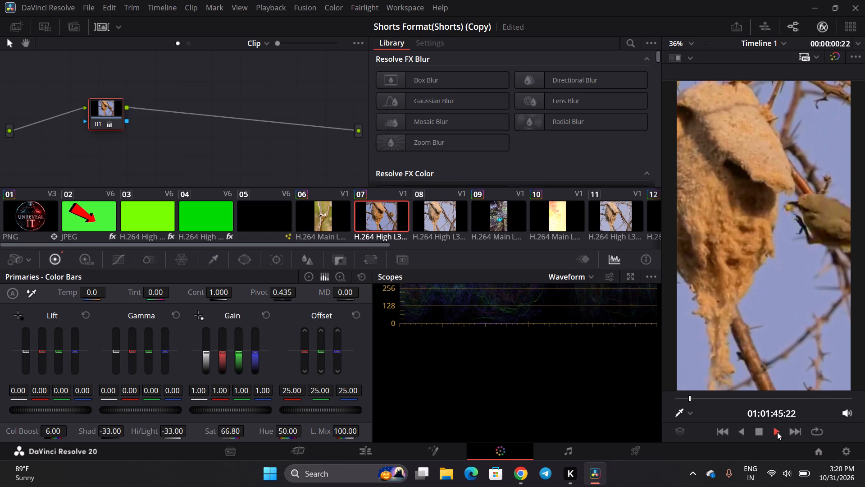
click(777, 432)
click(756, 431)
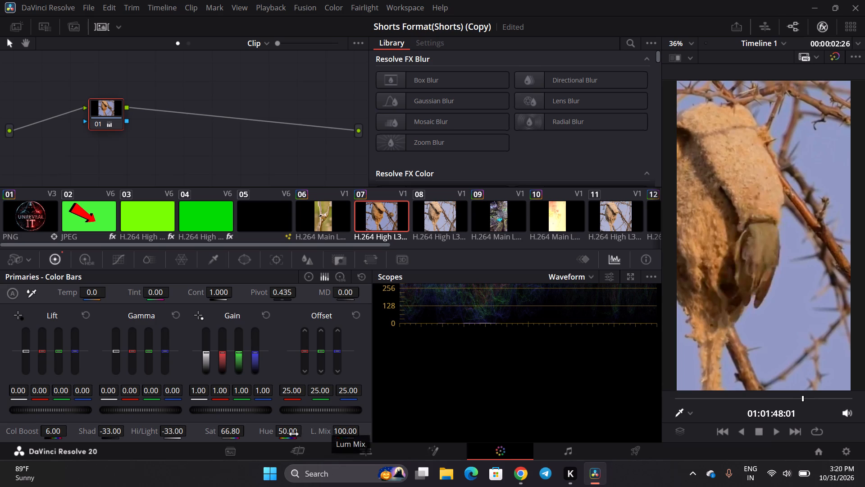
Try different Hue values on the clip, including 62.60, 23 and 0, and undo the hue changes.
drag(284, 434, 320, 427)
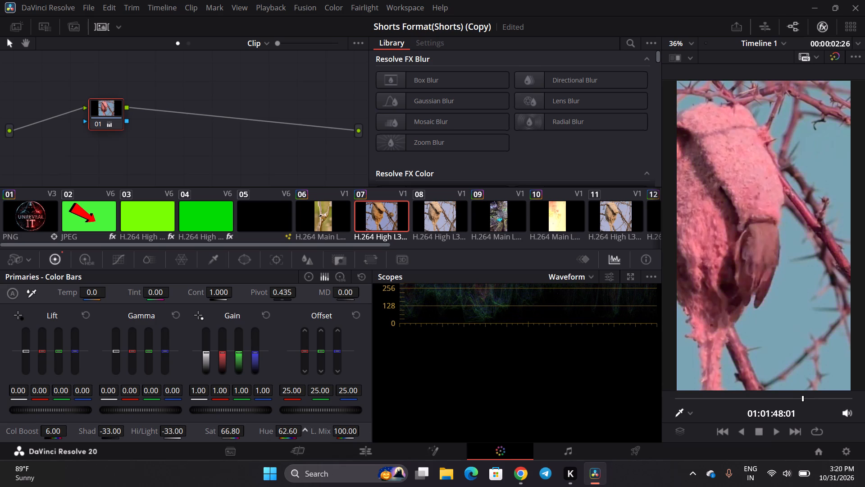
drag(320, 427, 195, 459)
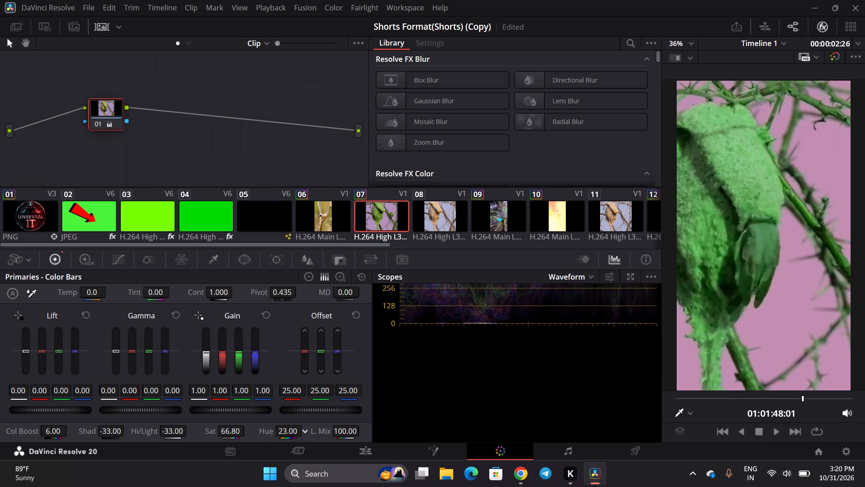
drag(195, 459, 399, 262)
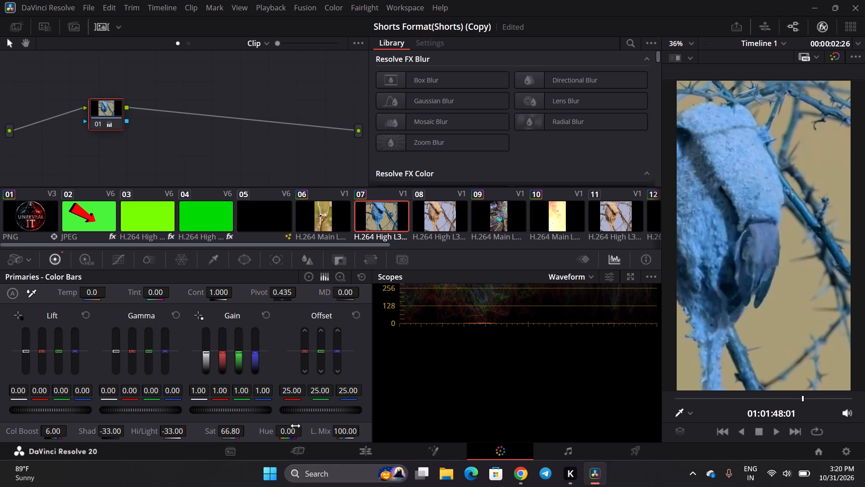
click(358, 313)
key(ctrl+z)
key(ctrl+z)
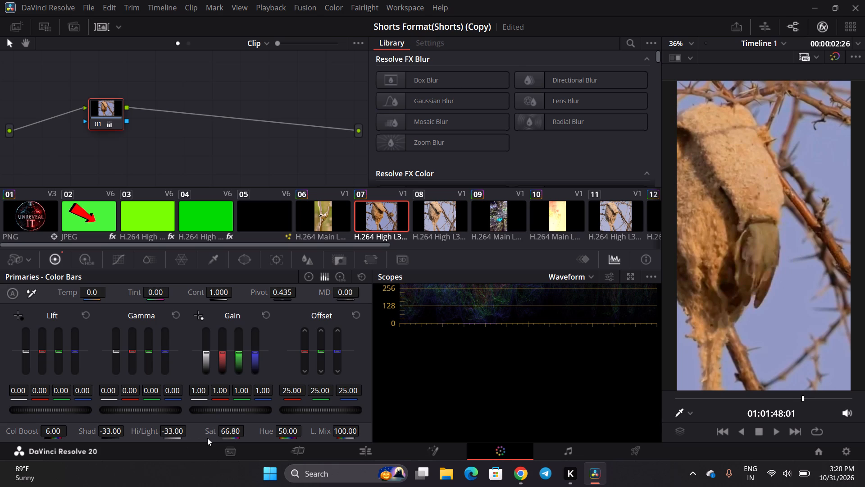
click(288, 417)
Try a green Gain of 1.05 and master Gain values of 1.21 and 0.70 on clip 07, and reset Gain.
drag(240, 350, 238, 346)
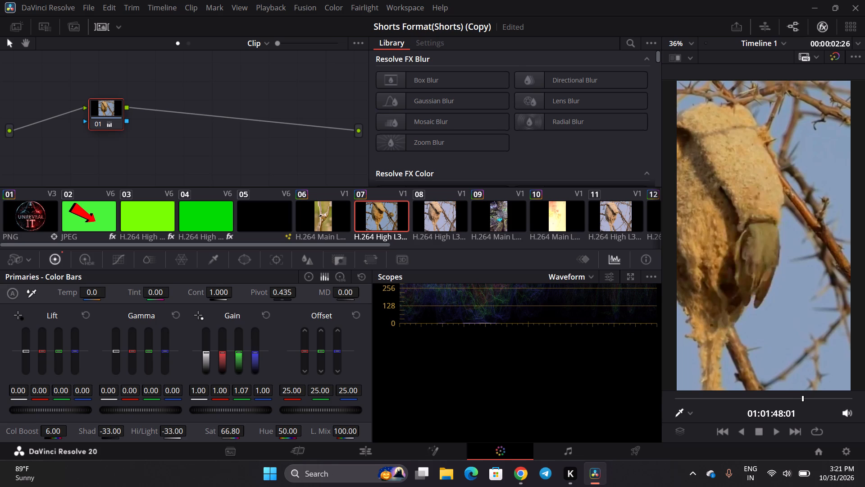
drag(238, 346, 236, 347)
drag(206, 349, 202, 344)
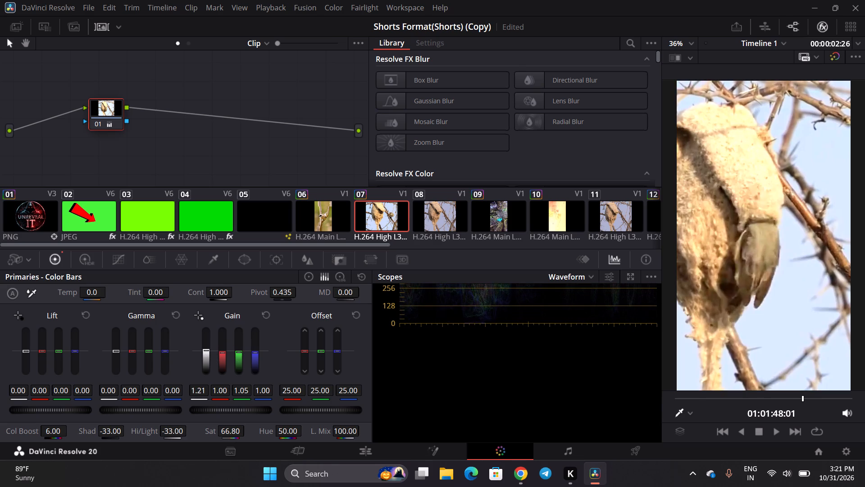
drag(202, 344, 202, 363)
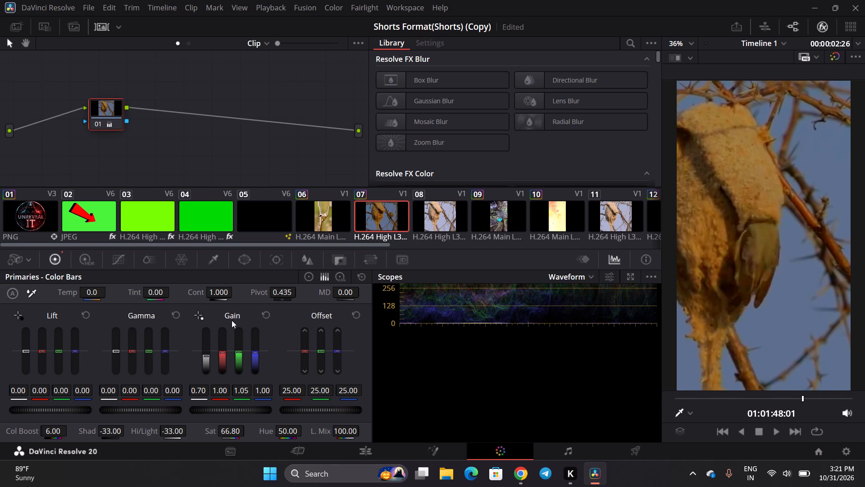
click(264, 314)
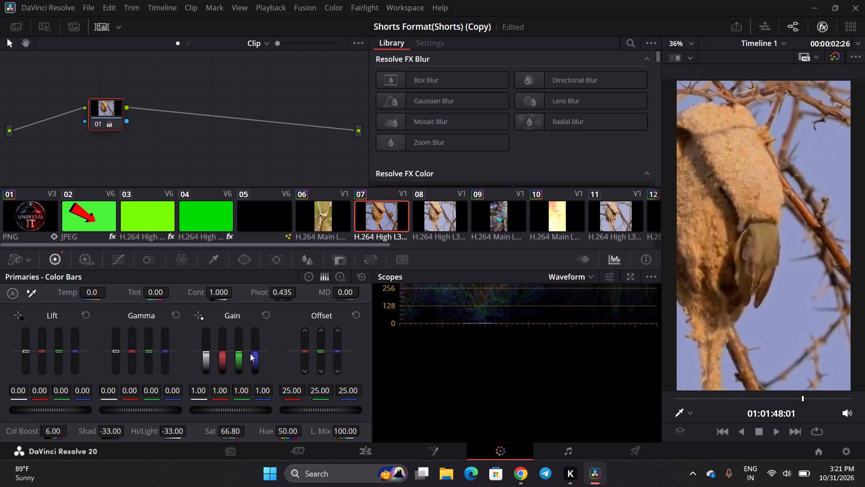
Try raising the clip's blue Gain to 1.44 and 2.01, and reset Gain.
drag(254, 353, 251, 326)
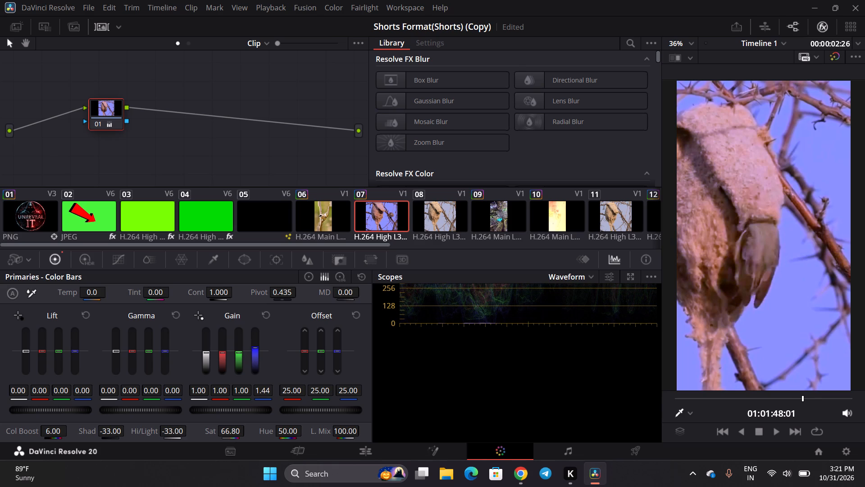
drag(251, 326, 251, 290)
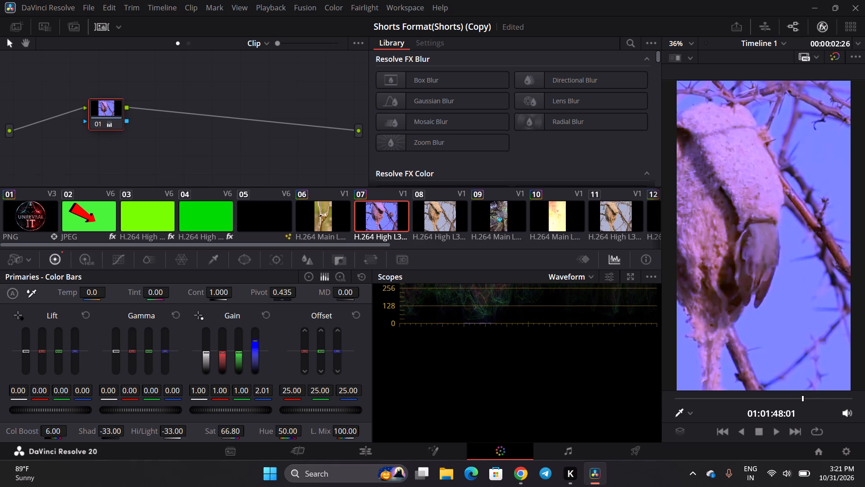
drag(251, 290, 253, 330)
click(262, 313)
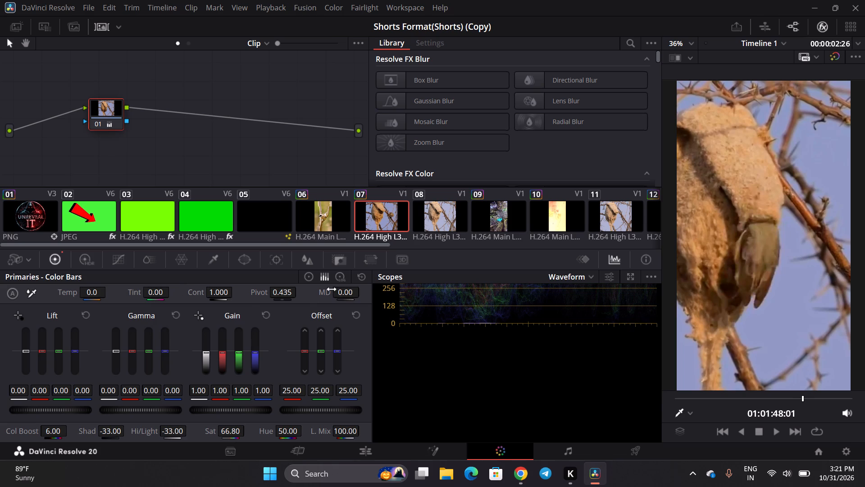
Switch Primaries to Log Wheels and set the clip's Highlights wheel to 0.05 in all three channels.
click(323, 276)
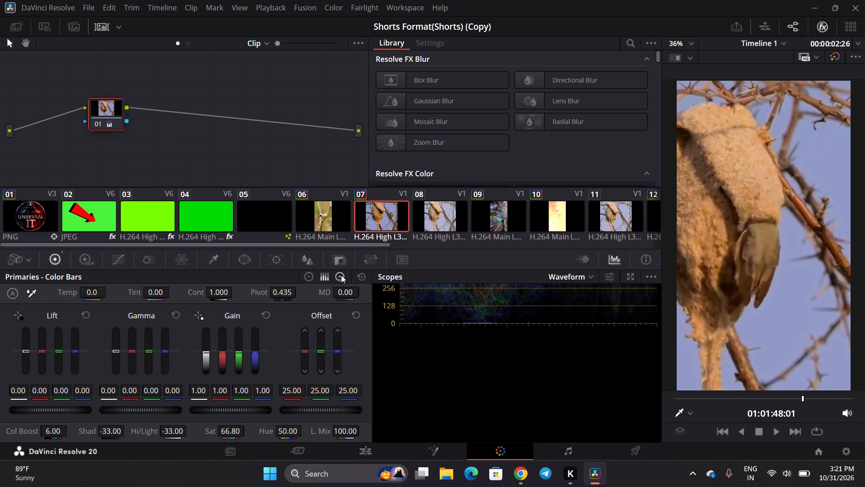
click(341, 275)
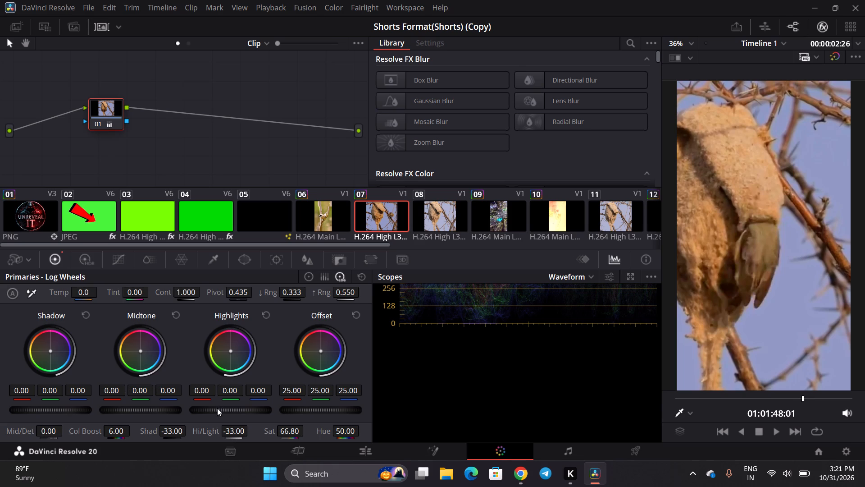
drag(217, 411, 259, 402)
drag(259, 402, 331, 410)
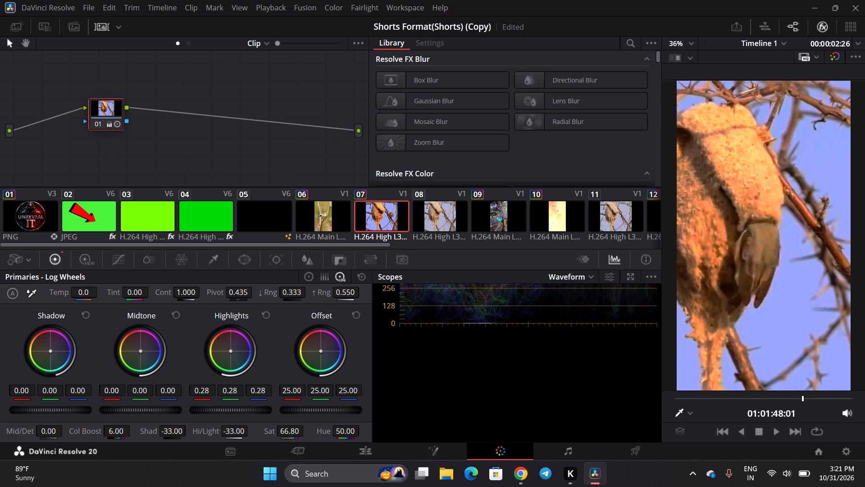
drag(331, 410, 250, 427)
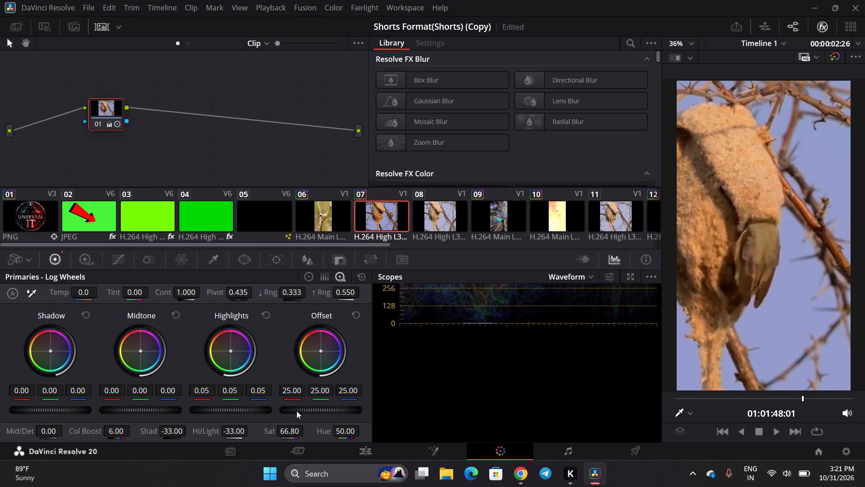
In the Log Wheels, set the clip's Offset to 23.20 and Midtone to -0.01 in all channels.
drag(297, 411, 328, 401)
drag(328, 401, 317, 431)
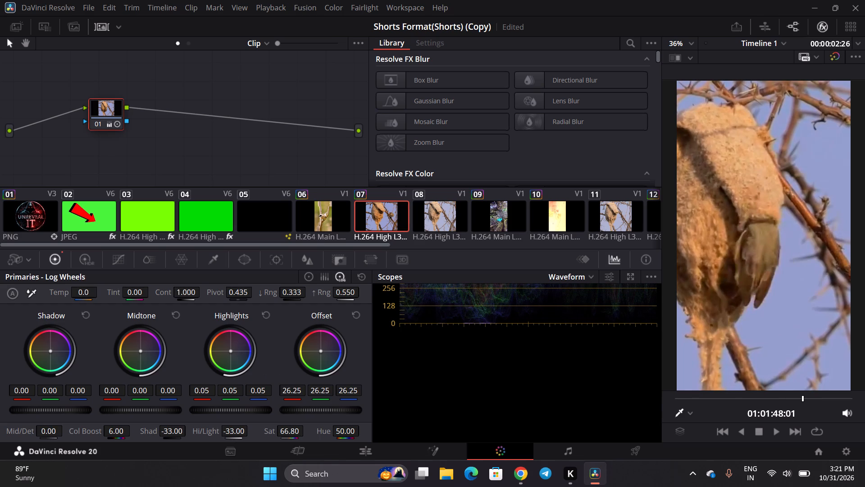
drag(317, 431, 423, 244)
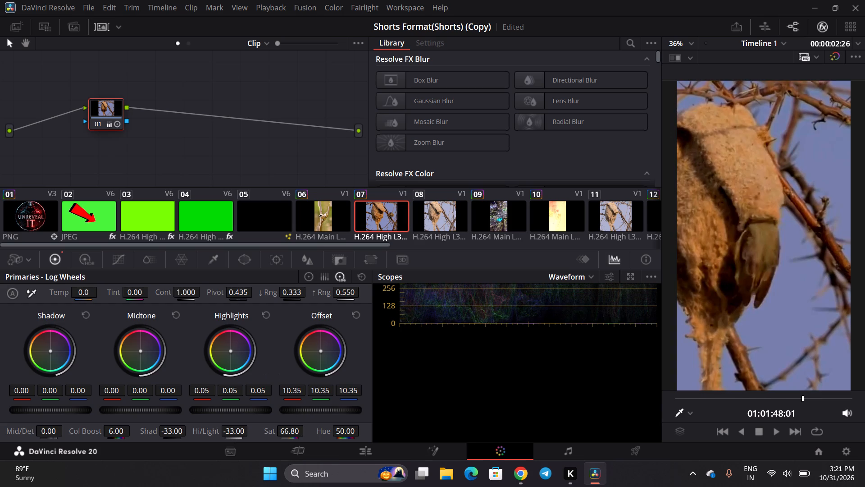
drag(423, 244, 648, 215)
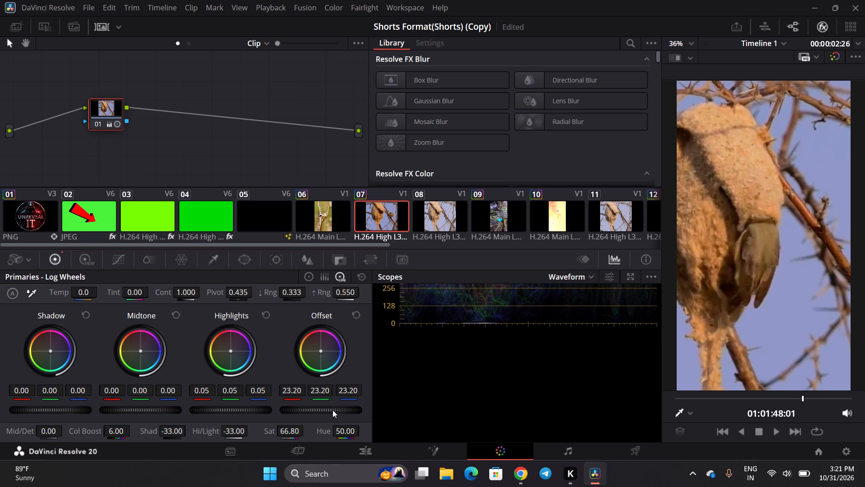
drag(130, 410, 163, 409)
drag(163, 409, 127, 416)
drag(127, 416, 128, 416)
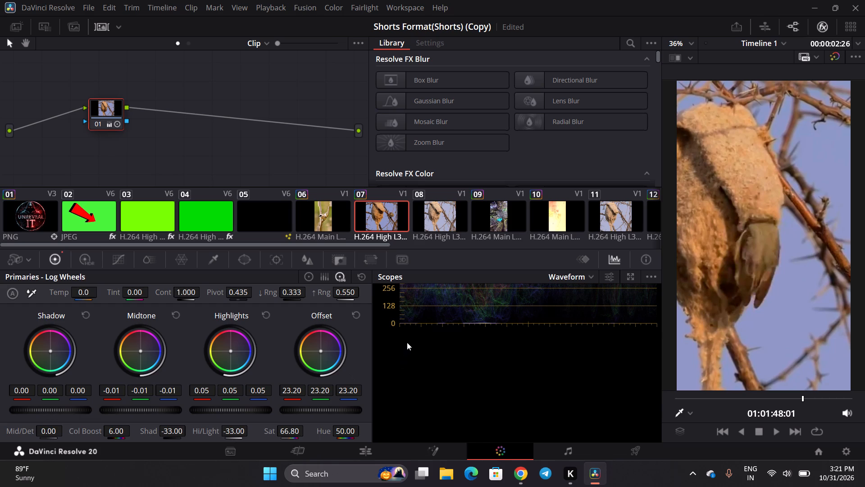
Add a control point to the clip's Custom curve and place it in the lower tones, slightly below the diagonal.
click(117, 257)
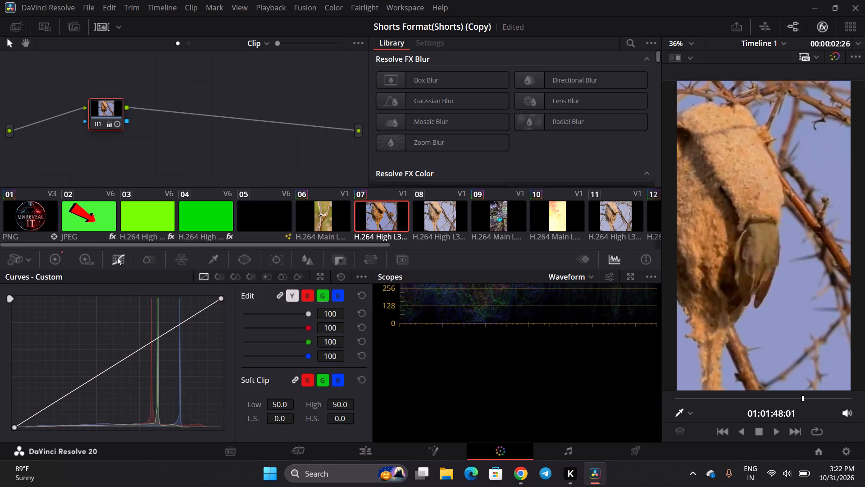
drag(133, 354, 129, 354)
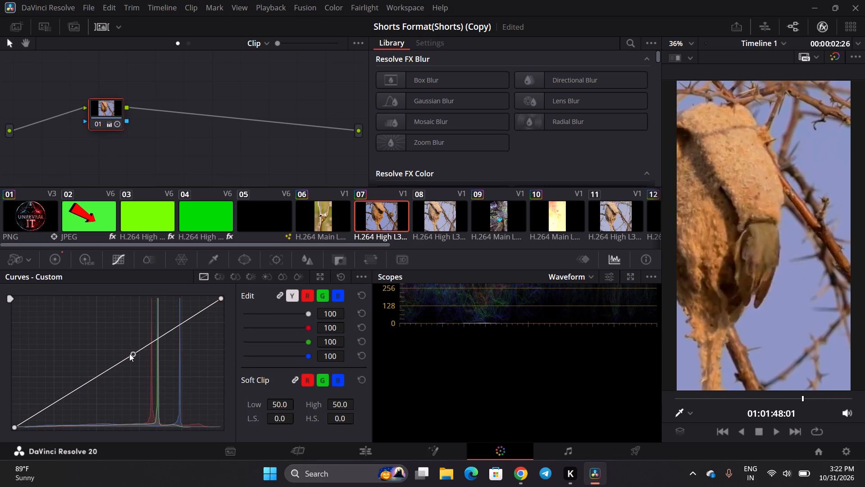
drag(129, 354, 81, 403)
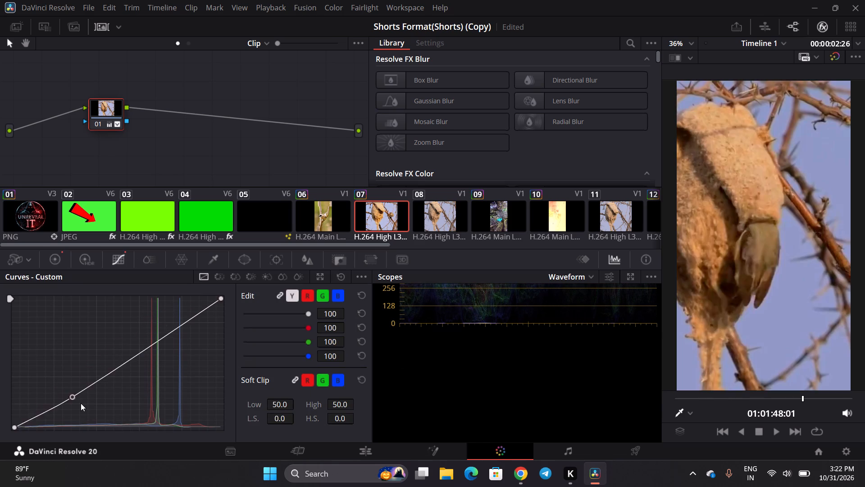
drag(81, 403, 83, 404)
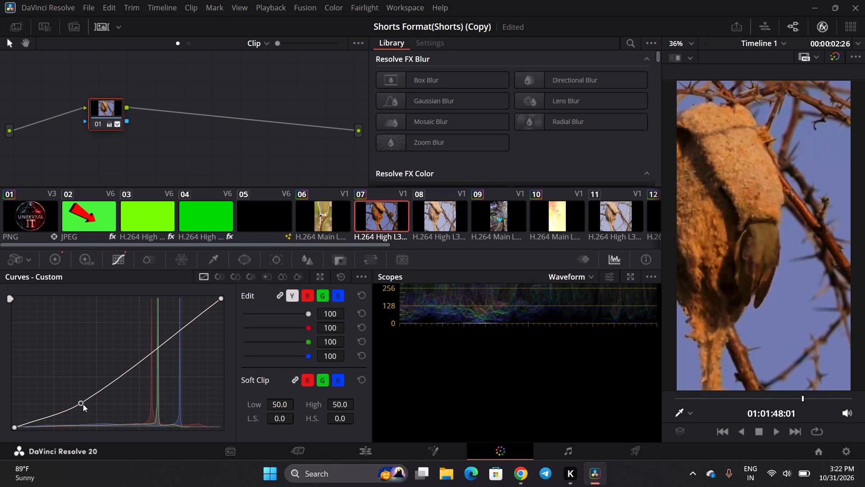
drag(83, 404, 181, 366)
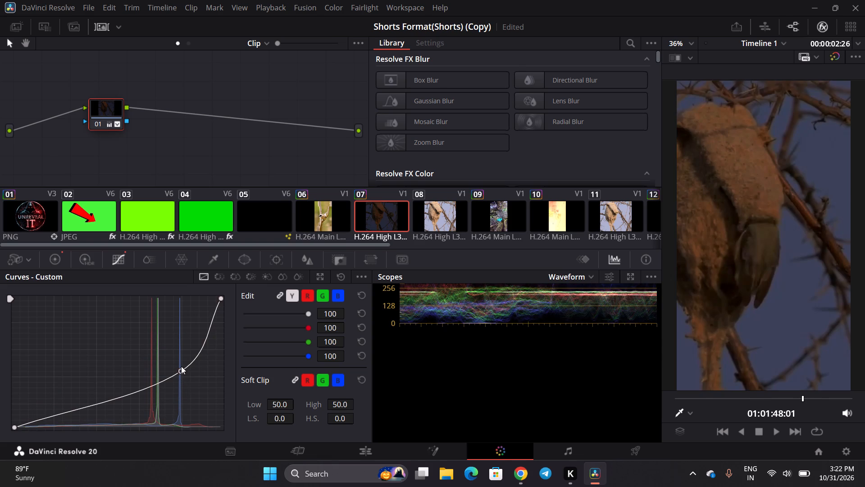
drag(181, 366, 108, 355)
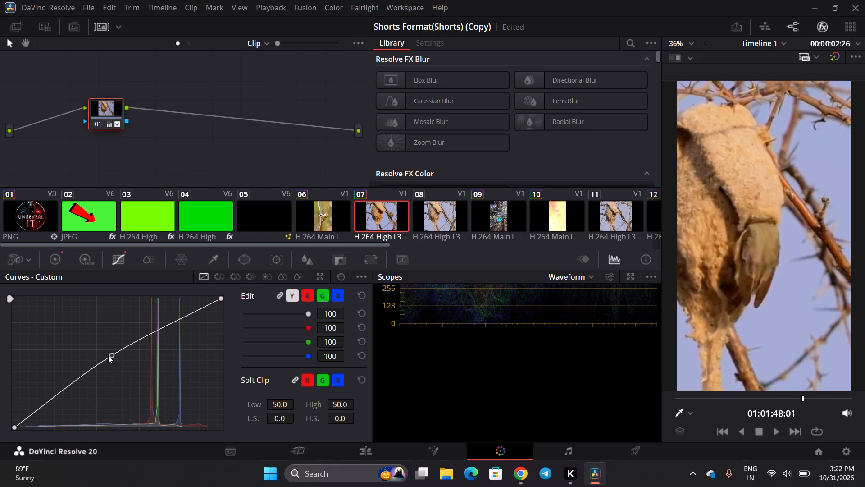
drag(108, 355, 86, 386)
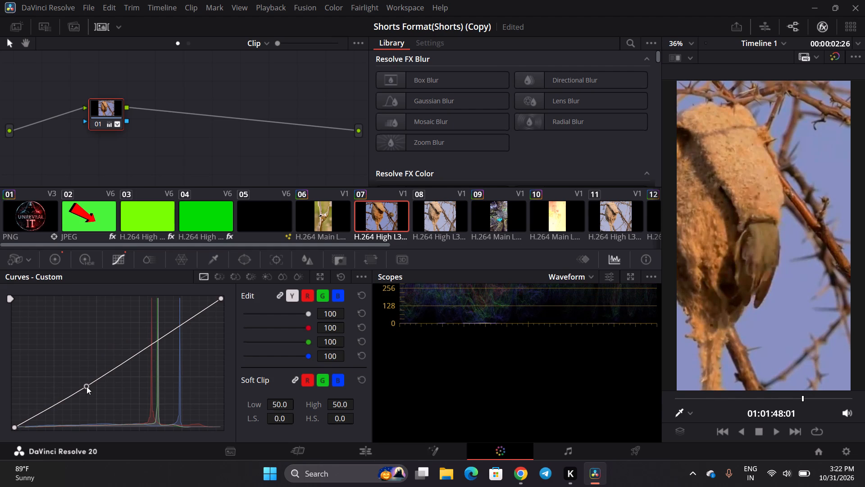
Play back the graded nest clip into the following one and compare graded clip 07 with ungraded clip 08.
click(775, 430)
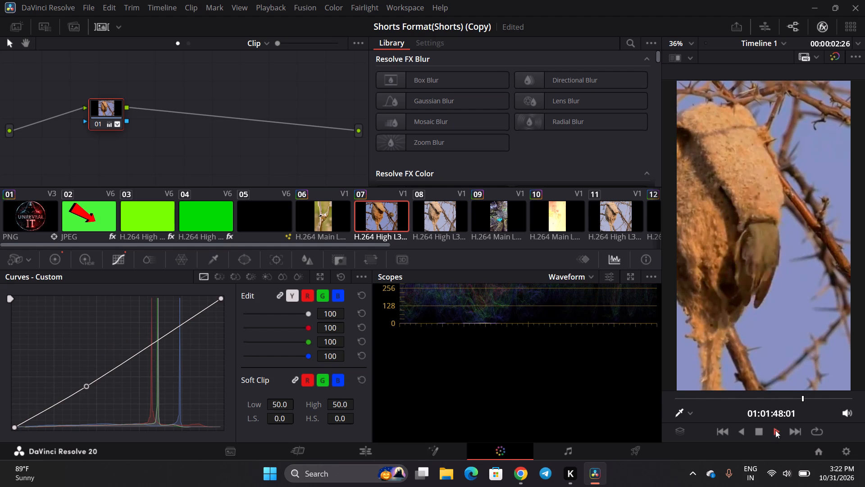
click(775, 430)
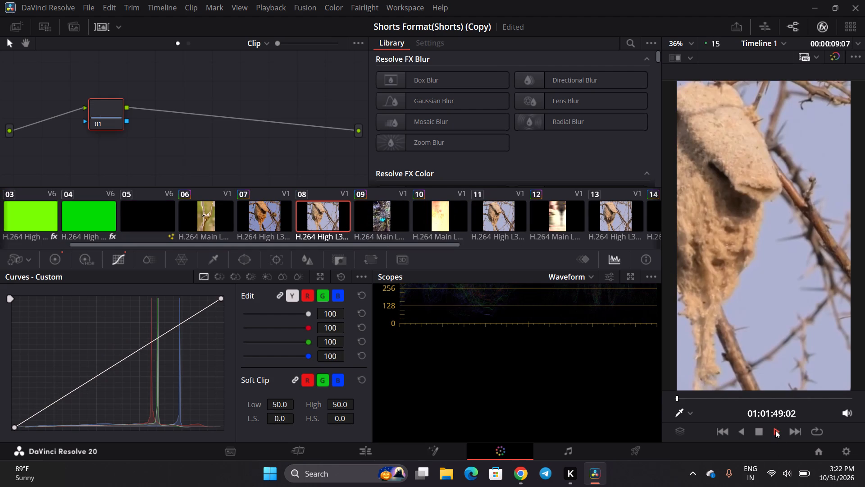
click(759, 436)
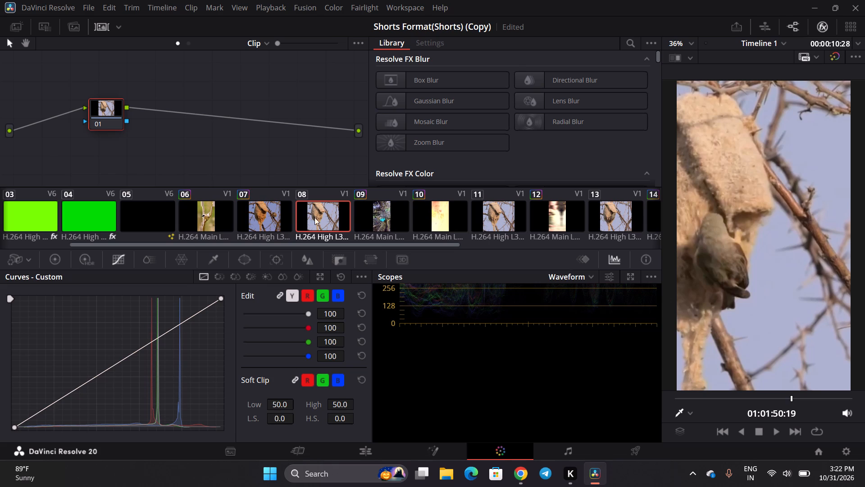
click(278, 213)
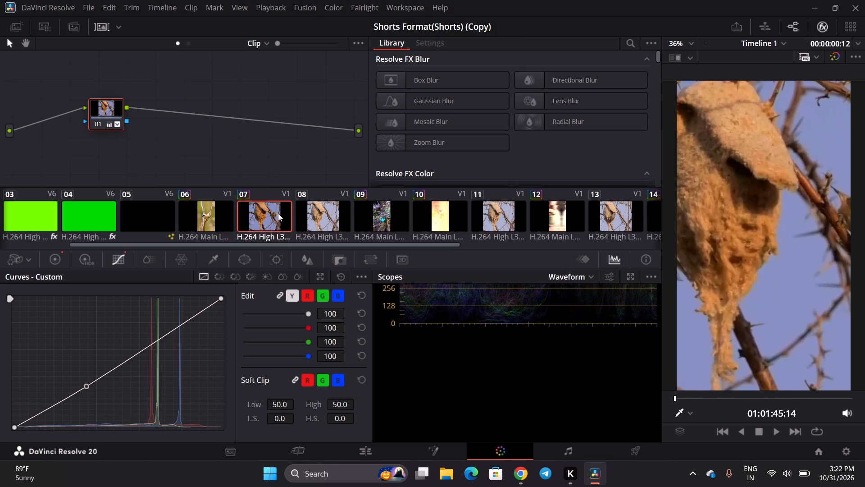
click(320, 218)
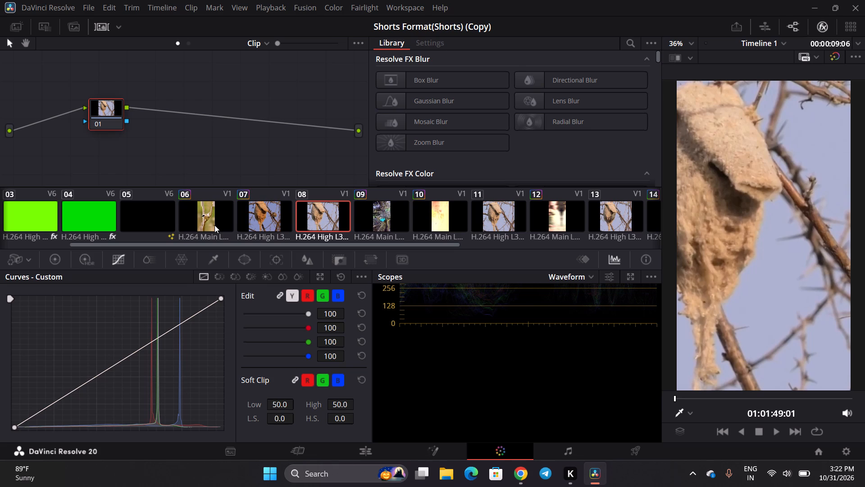
click(269, 216)
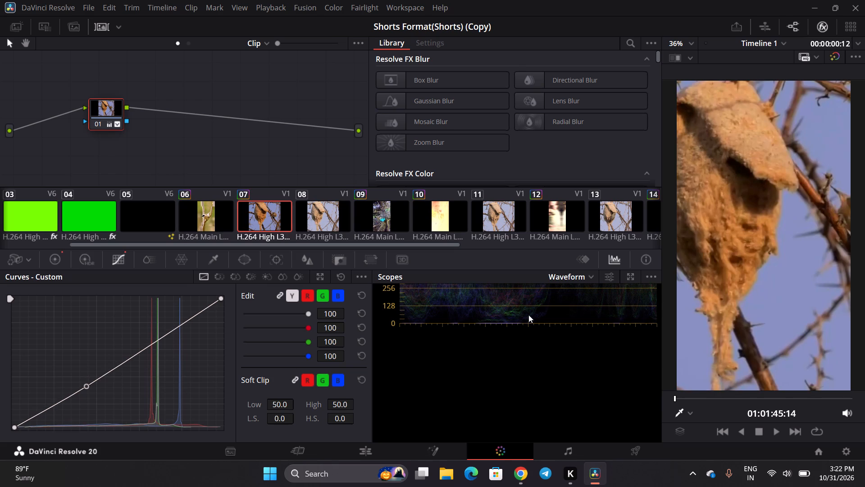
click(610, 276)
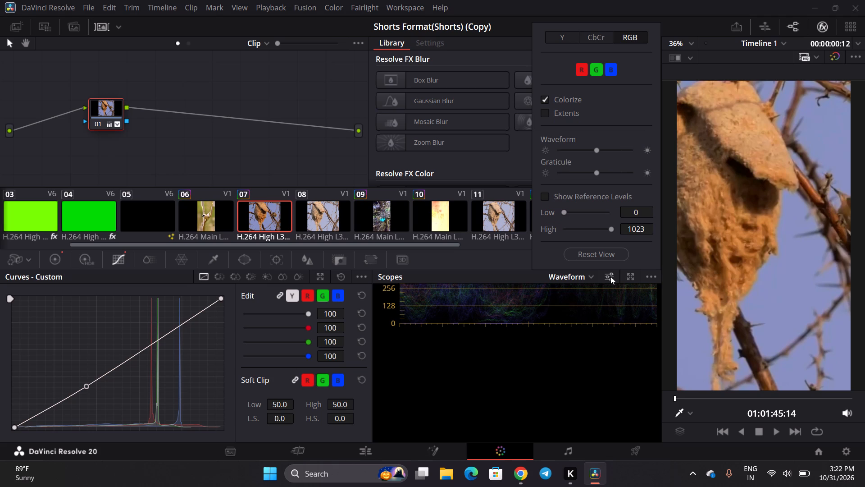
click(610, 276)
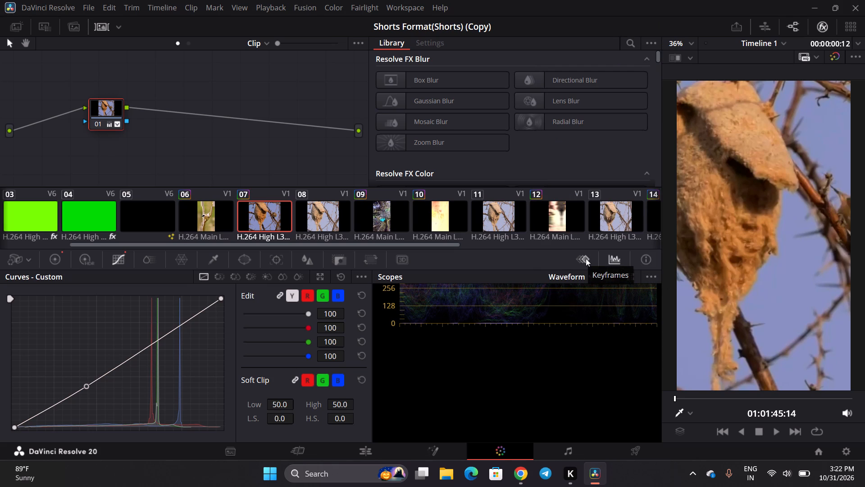
Compare clips 07 and 08, and on clip 08 place a Custom curve control point in the lower tones, slightly below the diagonal.
click(323, 218)
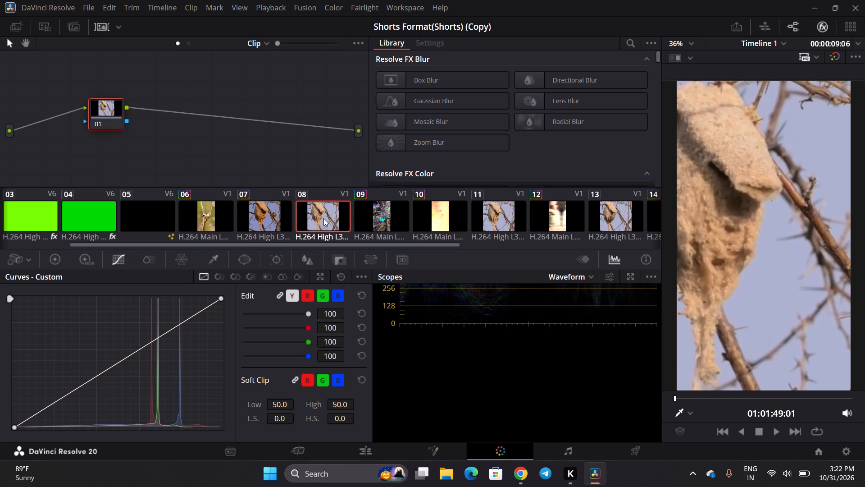
click(262, 220)
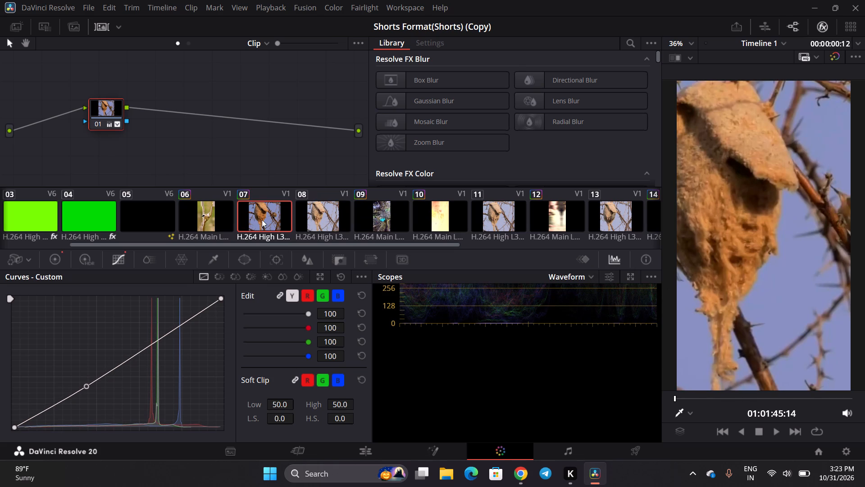
click(316, 219)
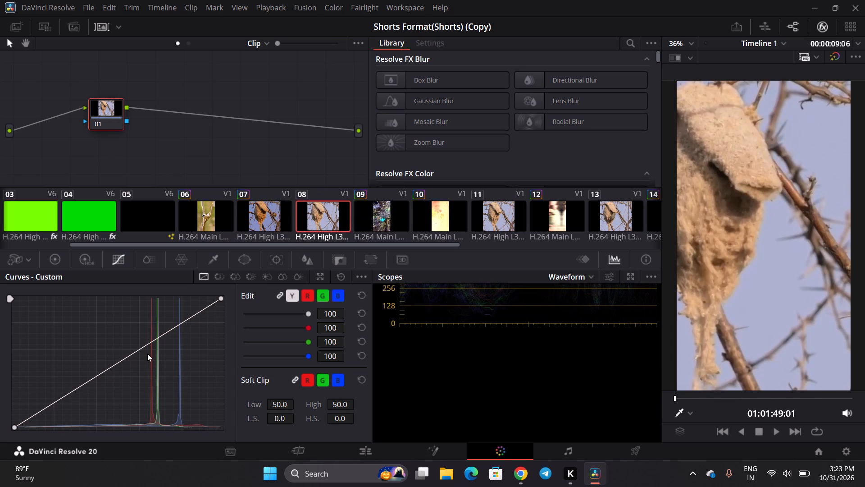
drag(136, 350, 98, 367)
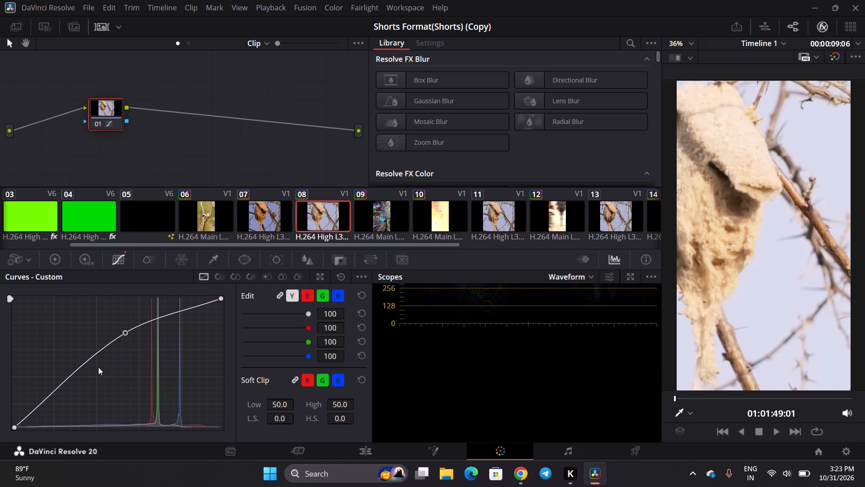
drag(98, 367, 90, 389)
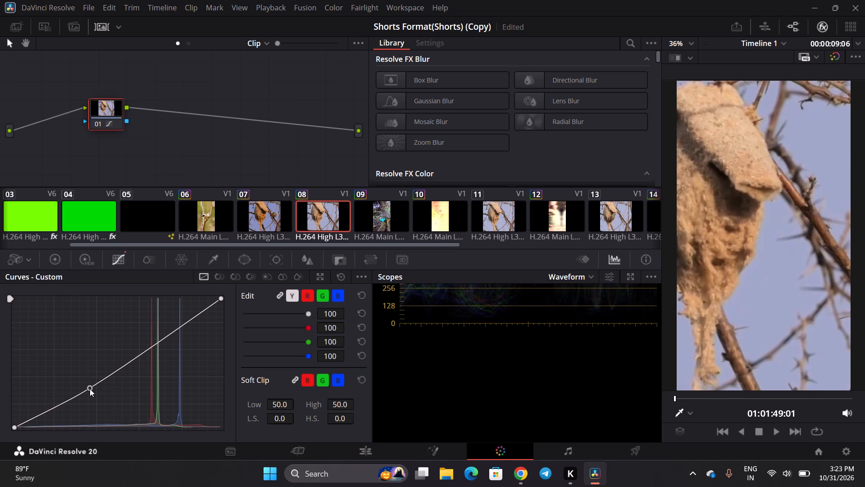
drag(90, 389, 90, 390)
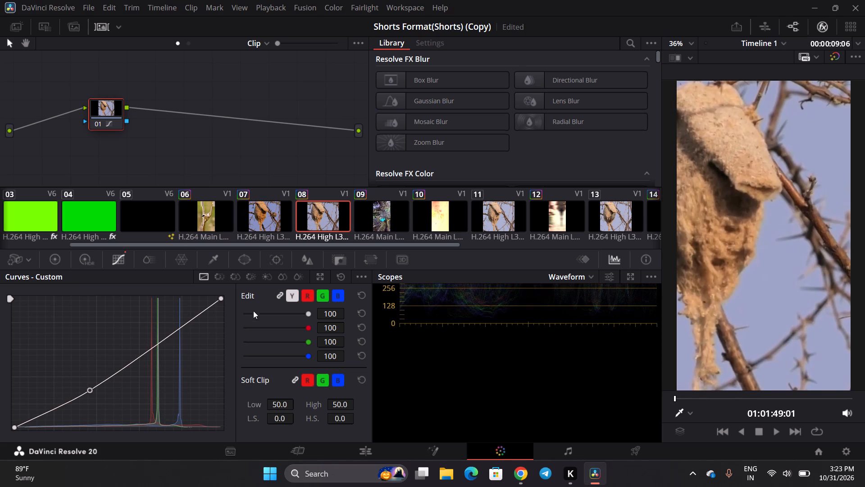
In clip 08's Primaries Log Wheels, set Shadow to -0.03 and Midtone to 0.07 in all three channels.
click(87, 262)
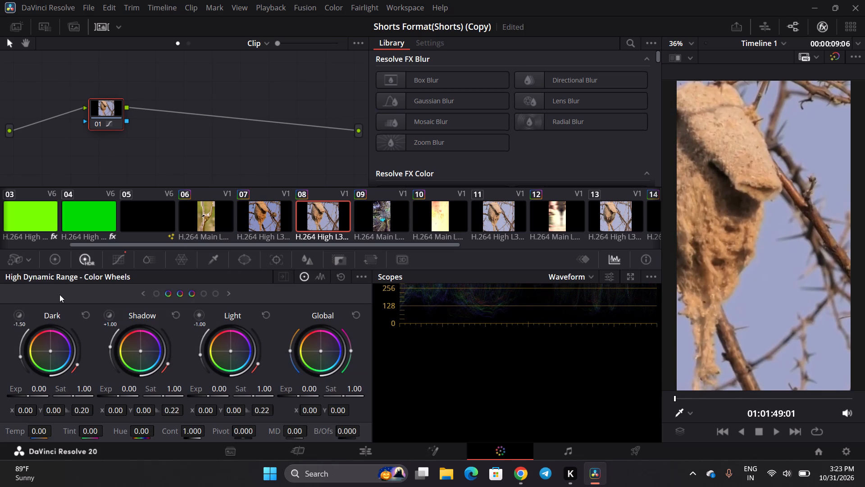
click(56, 258)
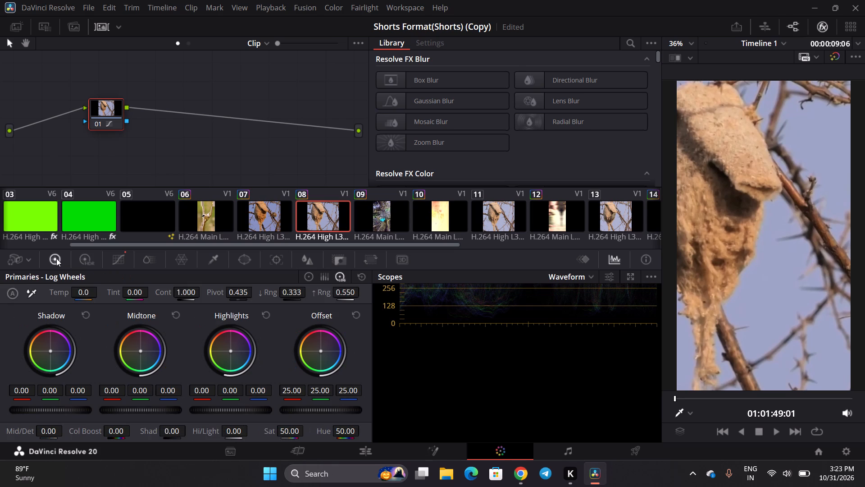
drag(42, 410, 423, 244)
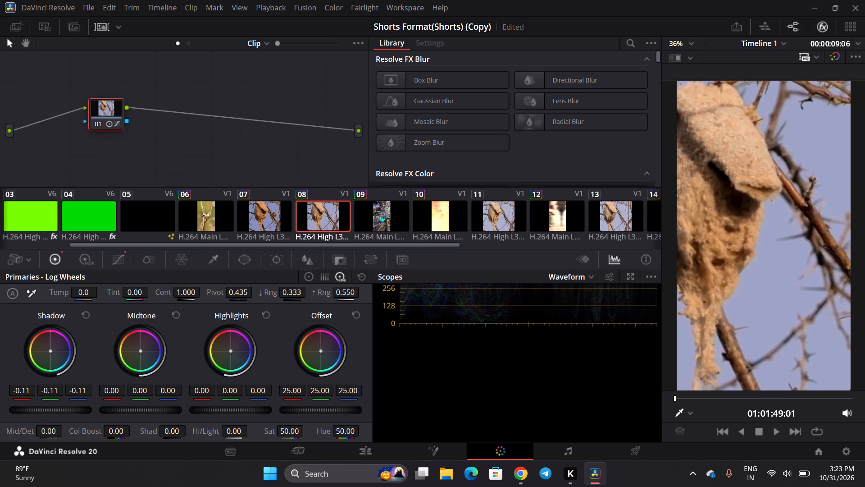
drag(423, 244, 469, 254)
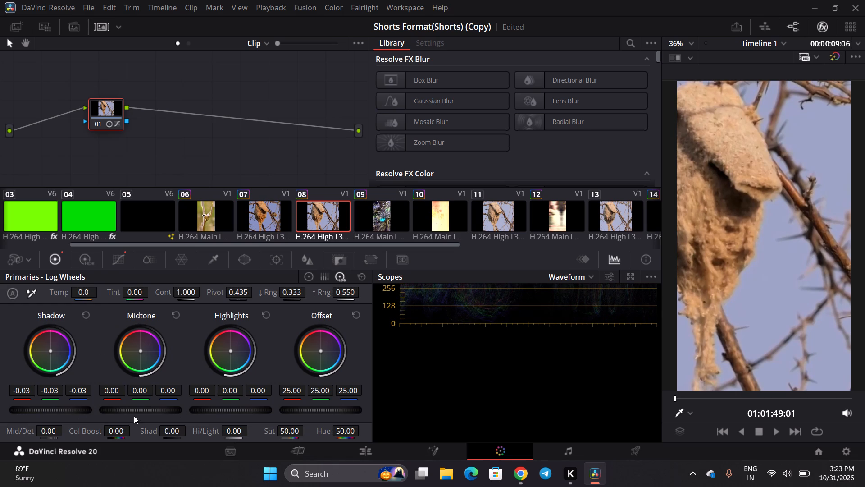
drag(130, 409, 216, 409)
drag(216, 409, 158, 439)
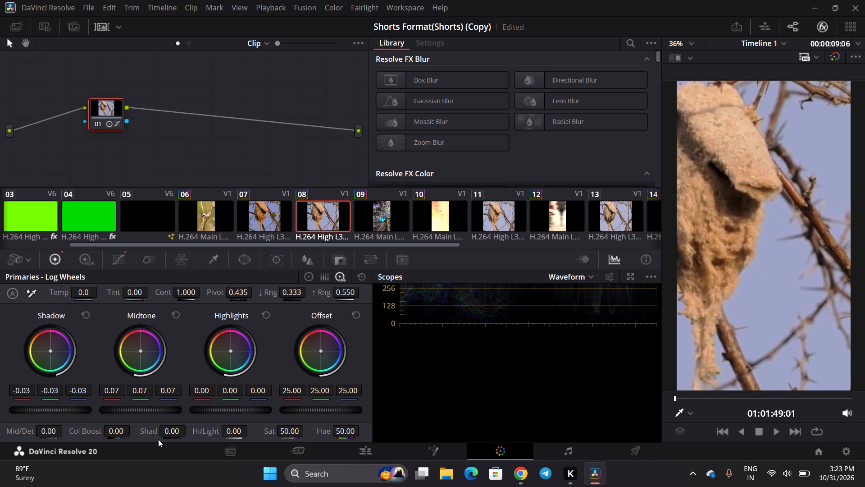
drag(158, 439, 155, 440)
Set clip 08's Highlights wheel to 0.29 and Offset wheel to 25.95 in all three channels.
drag(211, 411, 338, 421)
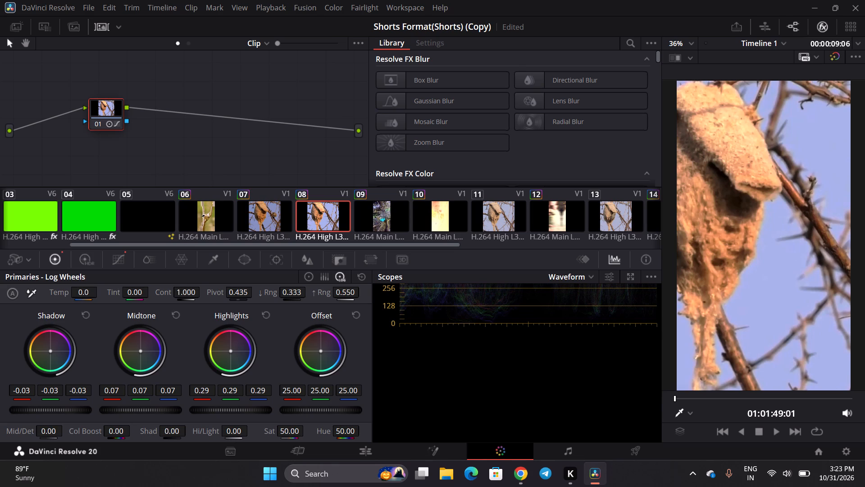
drag(305, 413, 299, 413)
drag(299, 413, 323, 422)
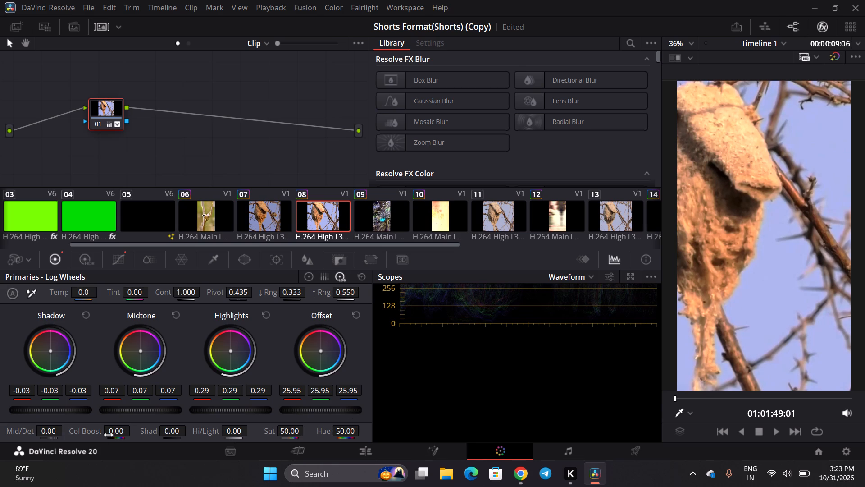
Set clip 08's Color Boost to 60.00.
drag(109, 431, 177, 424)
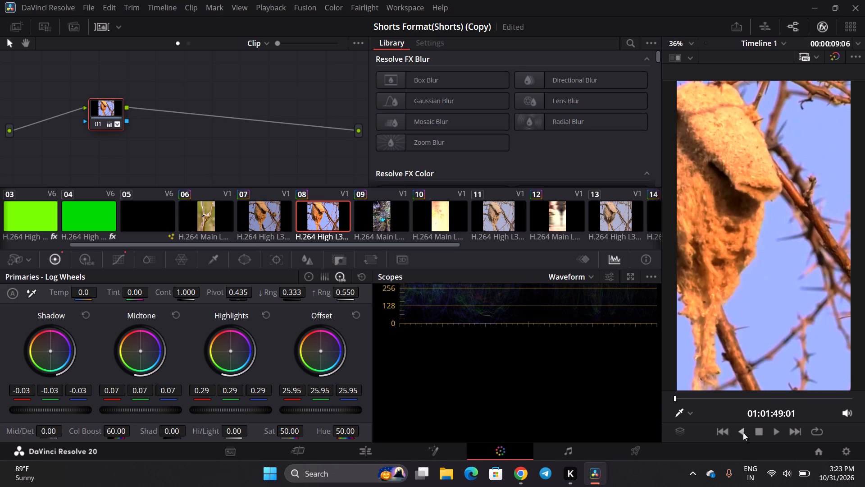
Play clip 08 forward and in reverse to review its grade, stopping near the start of the clip.
click(774, 430)
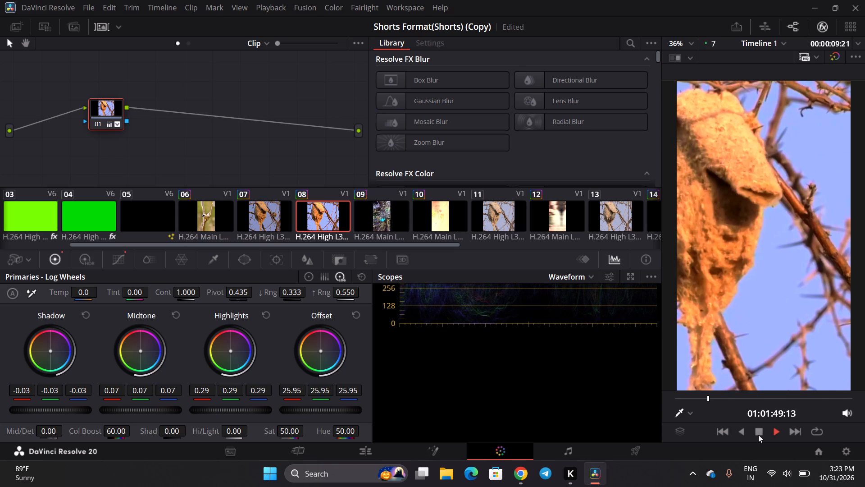
click(758, 435)
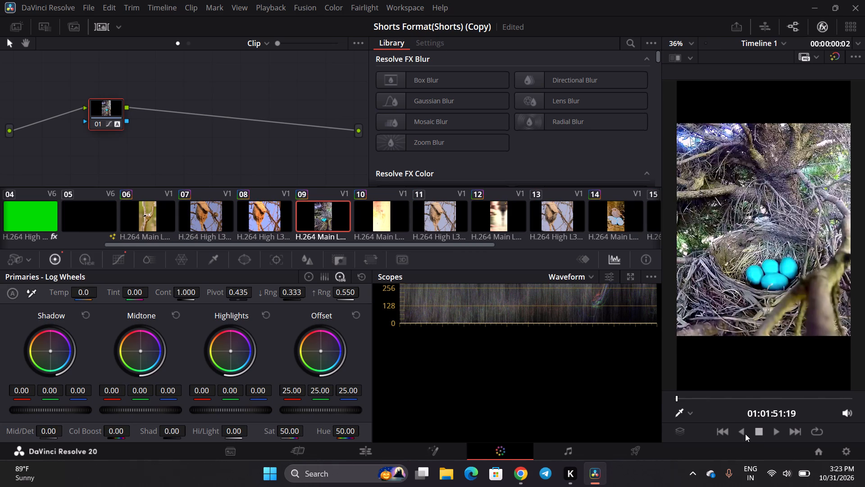
click(742, 432)
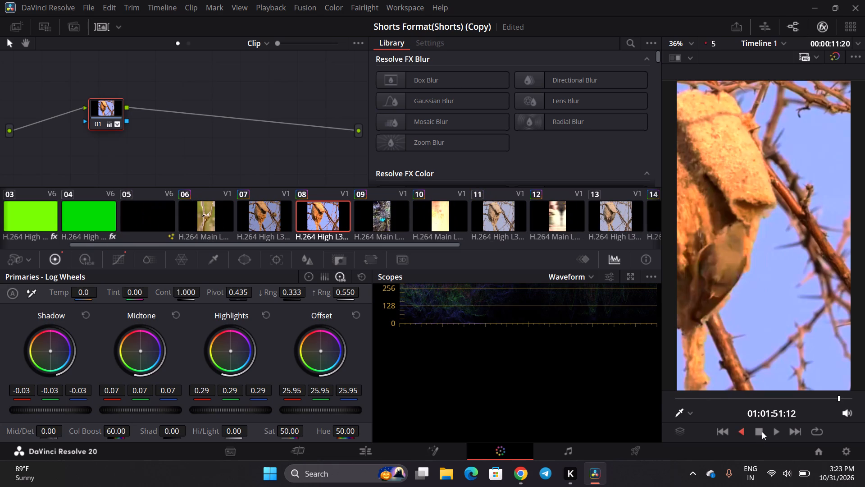
click(762, 432)
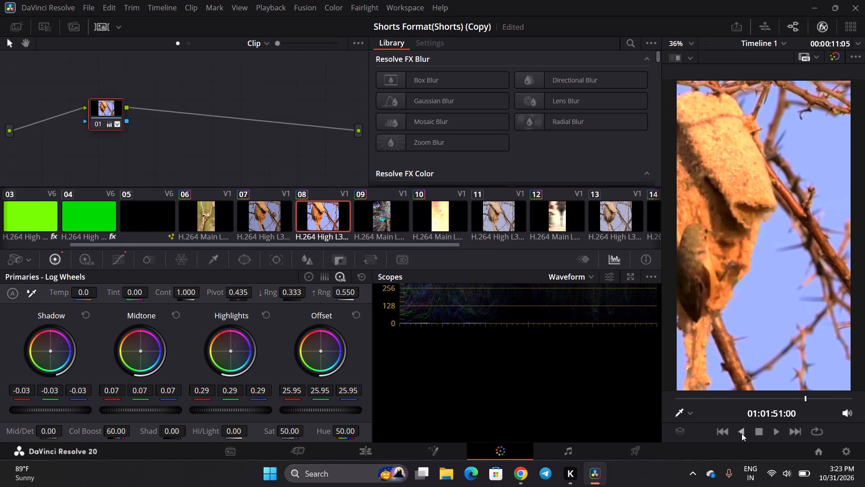
click(742, 433)
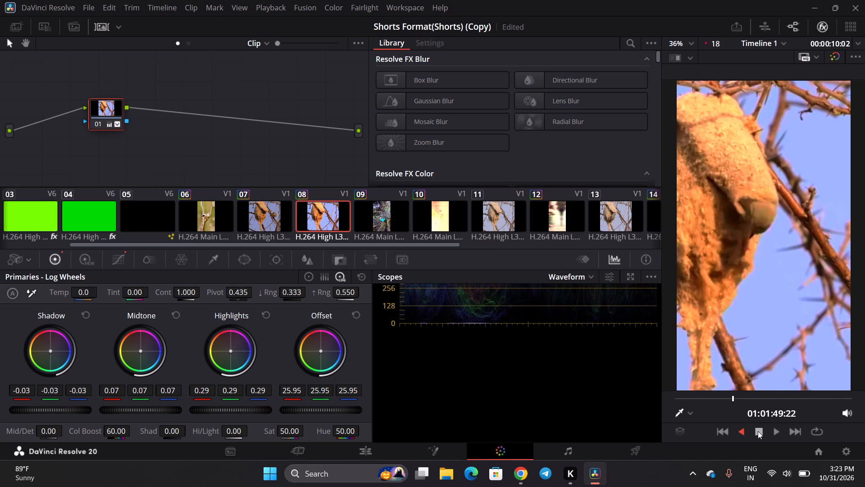
click(758, 431)
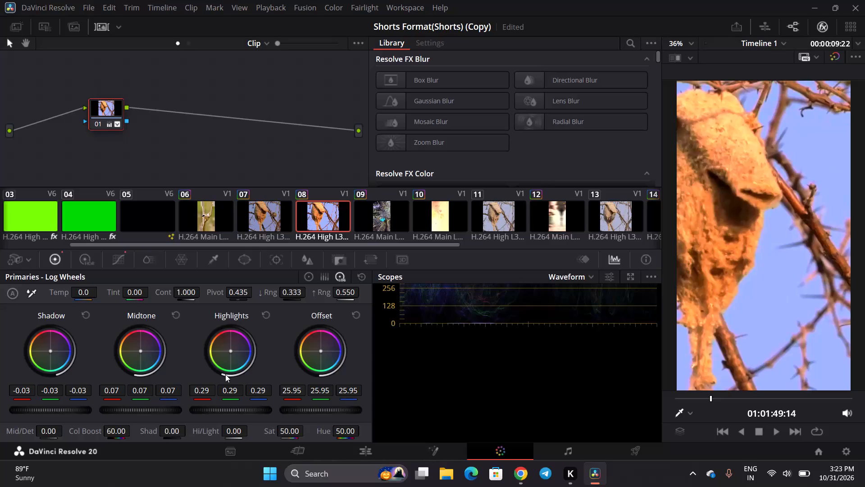
Set clip 08's Color Boost to 6.50 and its Hi/Light value to -14.00.
click(121, 432)
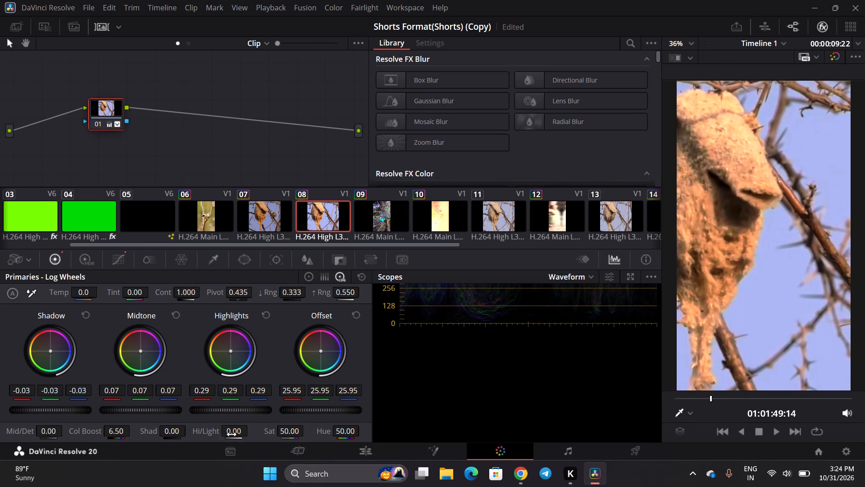
drag(232, 435, 306, 434)
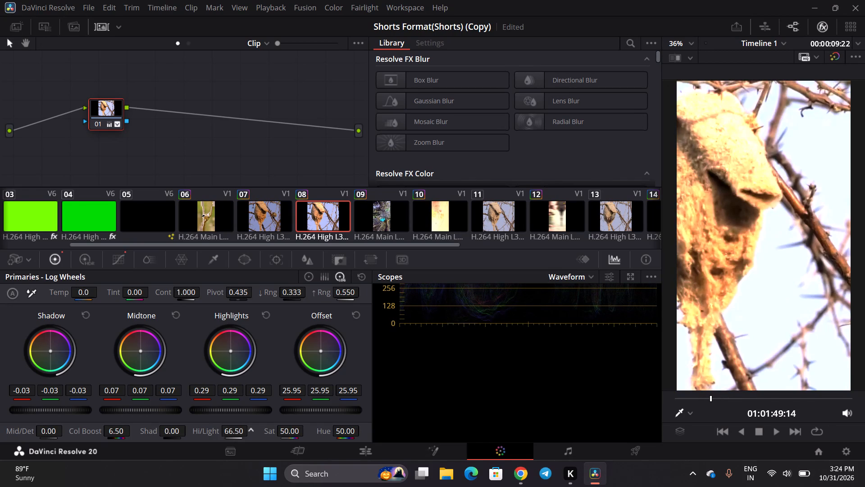
drag(306, 434, 216, 462)
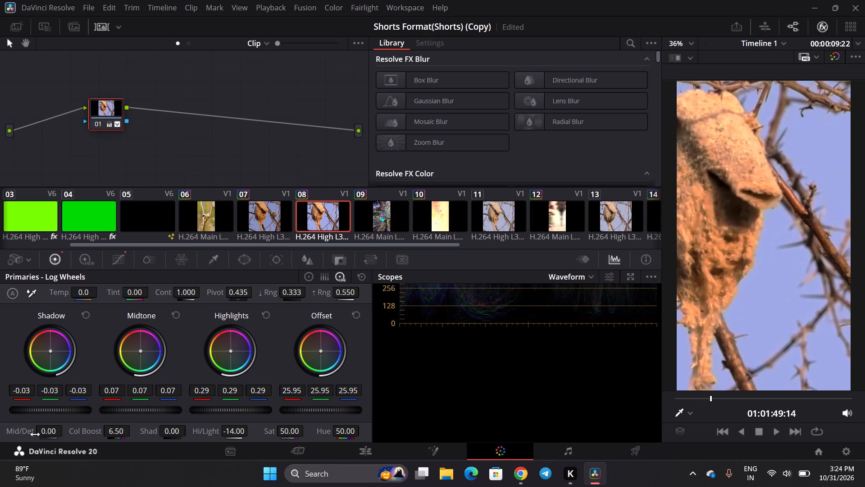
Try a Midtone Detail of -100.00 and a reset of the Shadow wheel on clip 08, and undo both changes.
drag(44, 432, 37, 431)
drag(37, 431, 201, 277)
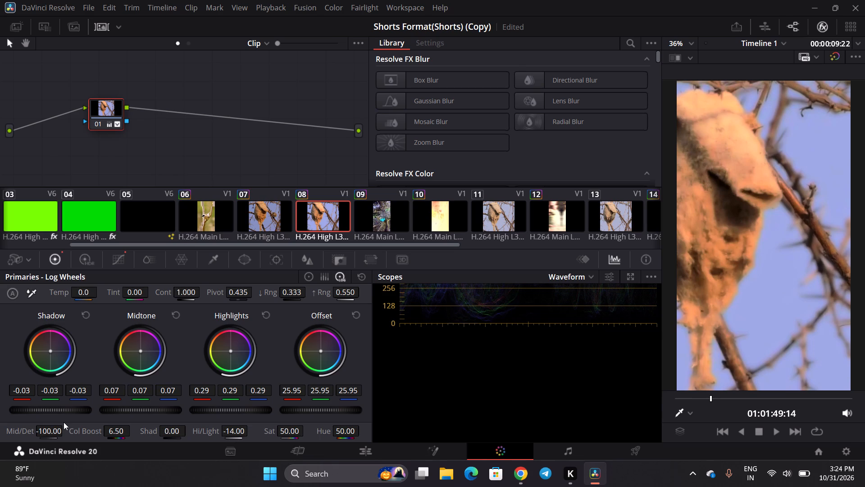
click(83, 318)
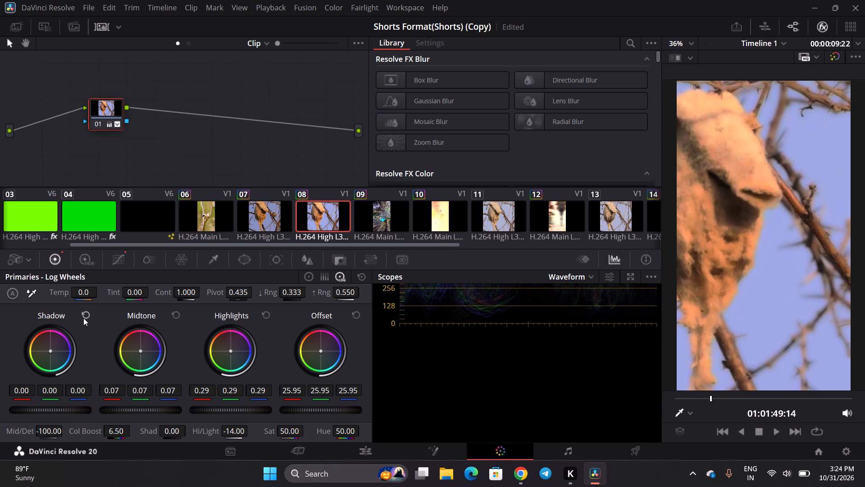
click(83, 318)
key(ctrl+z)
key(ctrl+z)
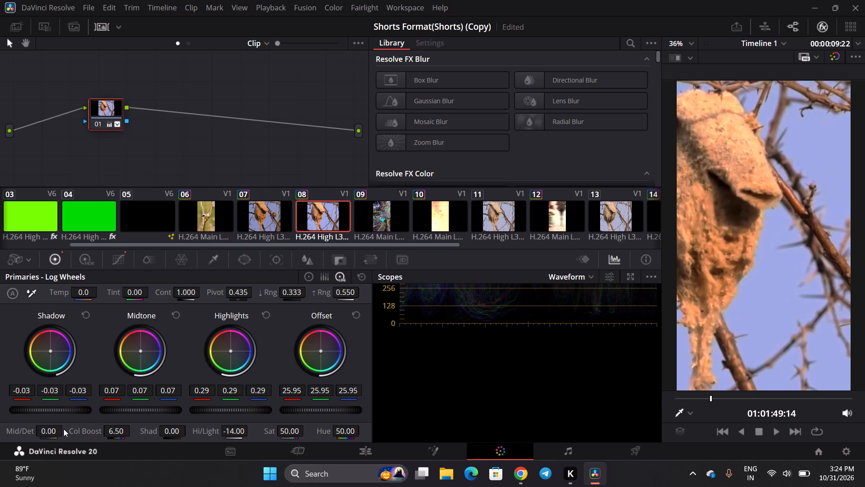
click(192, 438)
Switch Primaries to Color Bars and set clip 08's Pivot to 0.562.
click(308, 275)
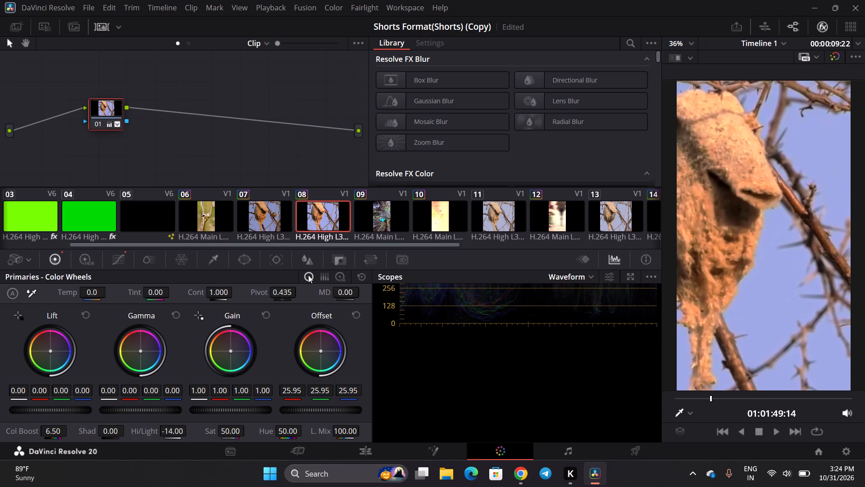
click(323, 278)
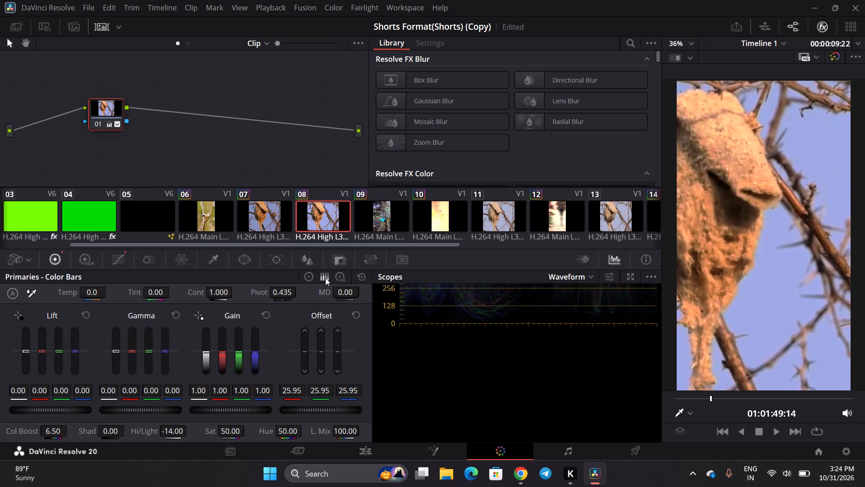
click(238, 350)
drag(278, 295, 449, 400)
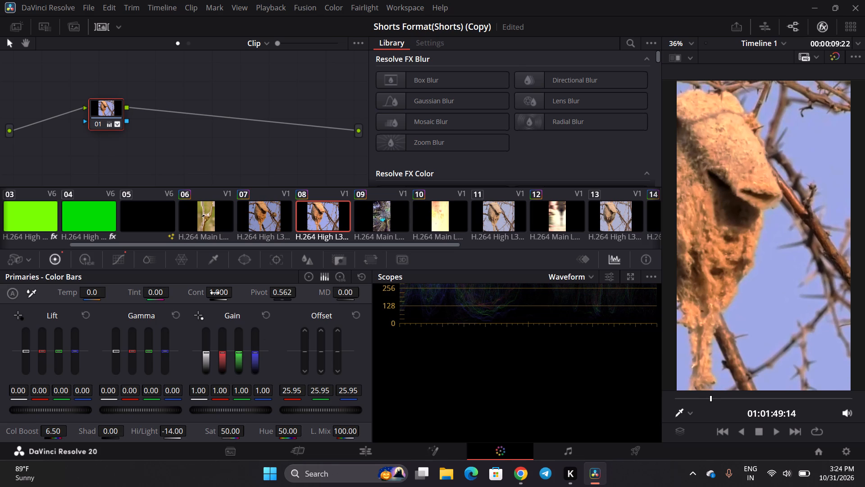
Open clip 08's Contrast value for adjustment in the Color Bars.
click(216, 291)
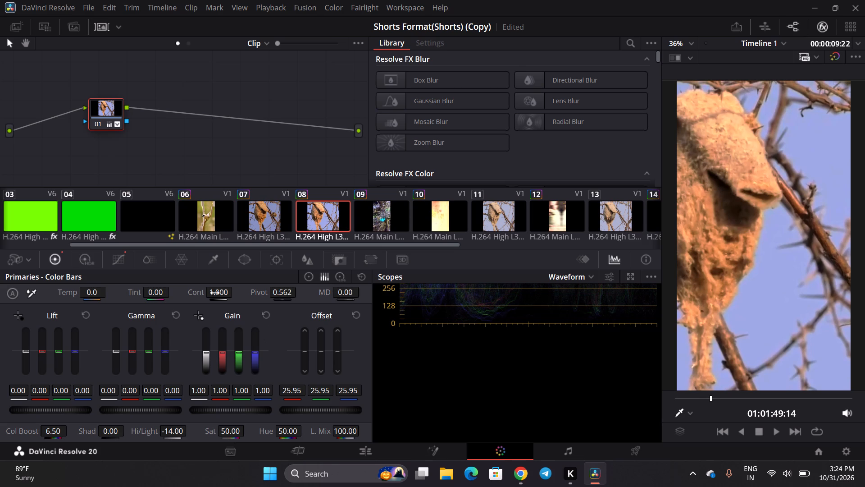